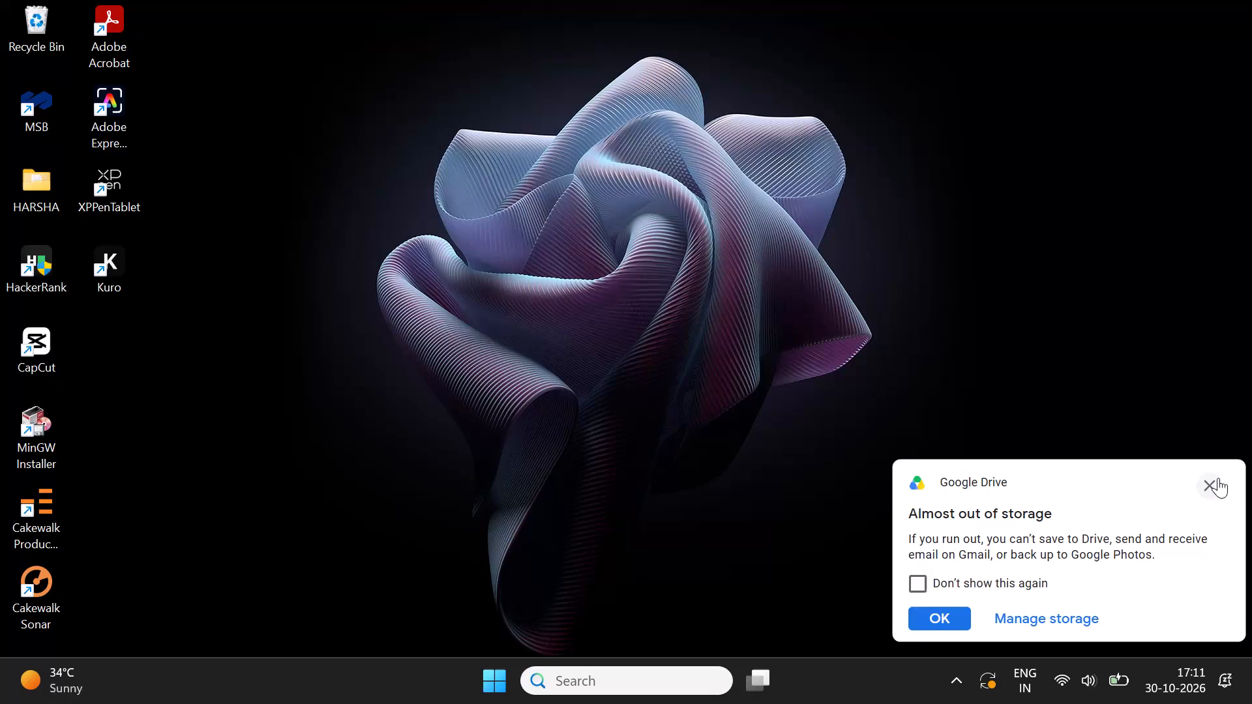
Dismiss the Google Drive storage notification.
click(1216, 479)
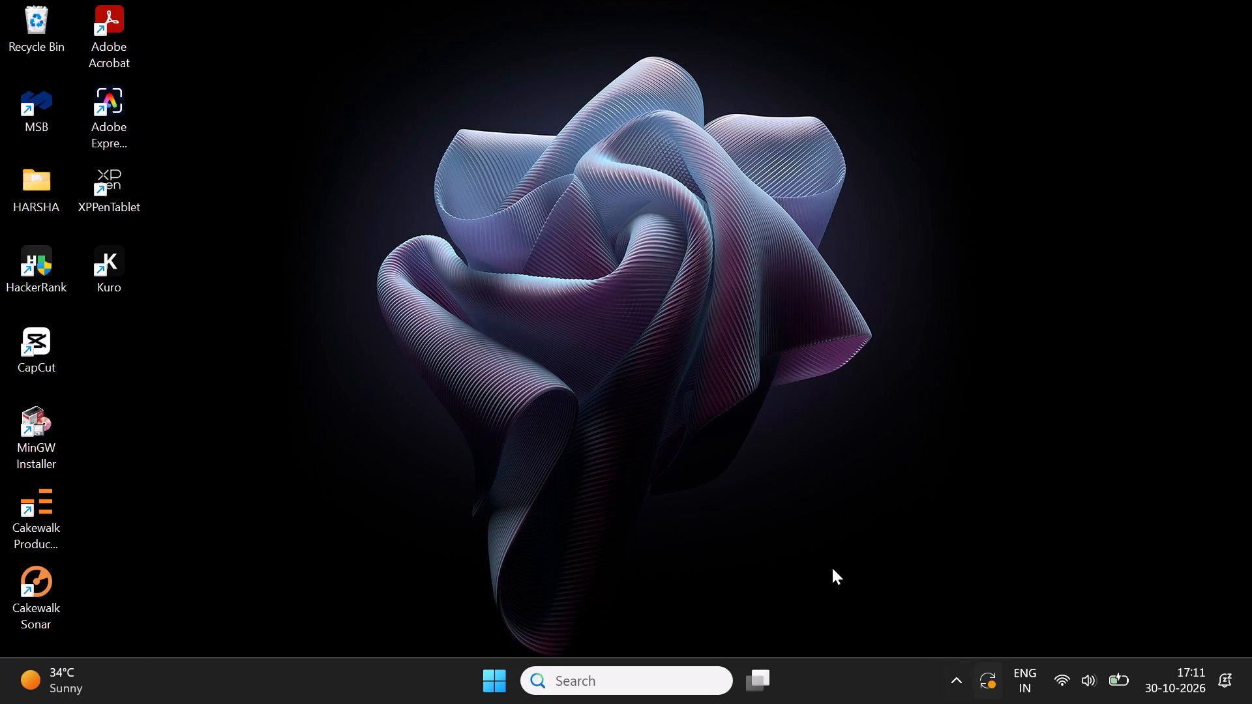
Find and launch Google Chrome from the desktop.
click(783, 505)
text(chrome)
key(Return)
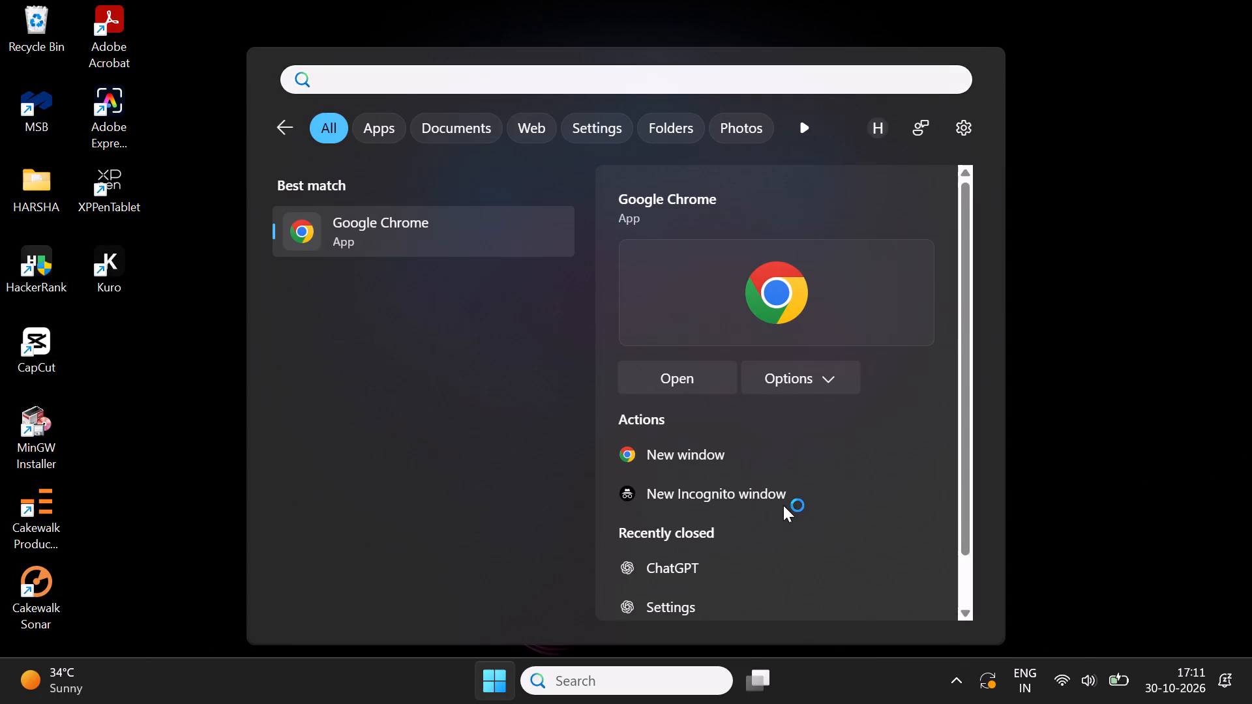
key(w)
key(BackSpace)
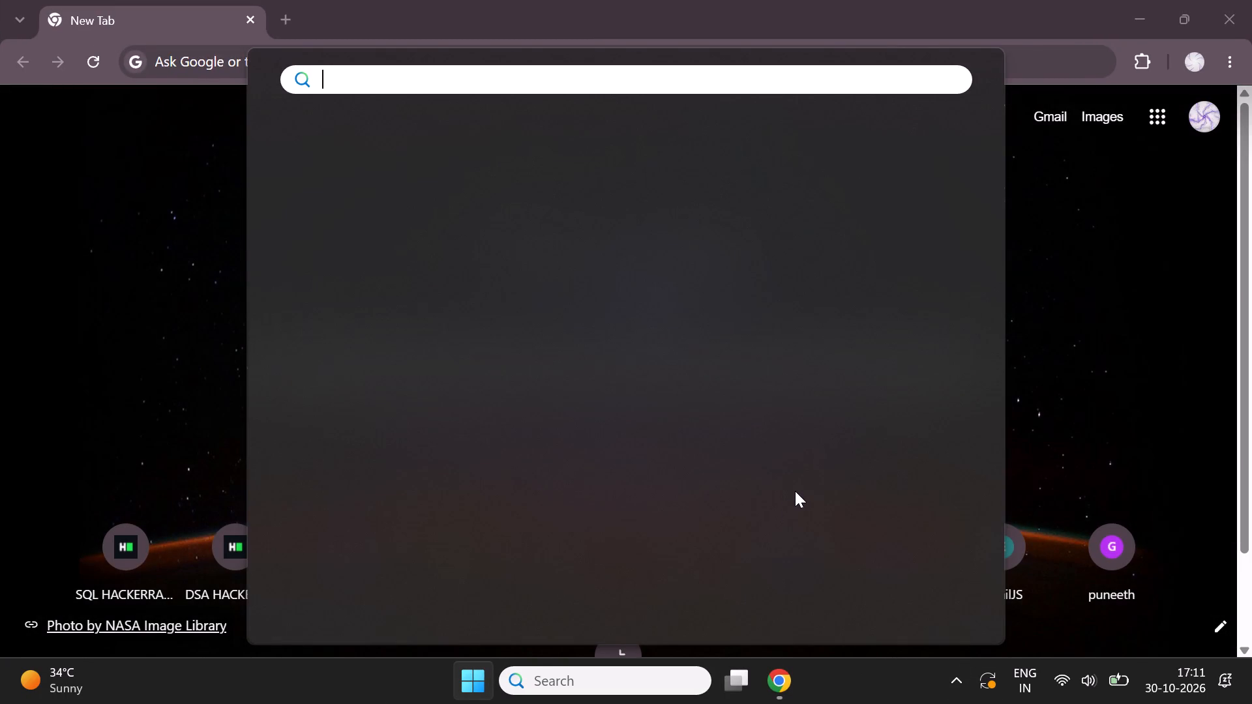
Switch to File Explorer, open the Downloads folder and look through its recent files.
key(super+e)
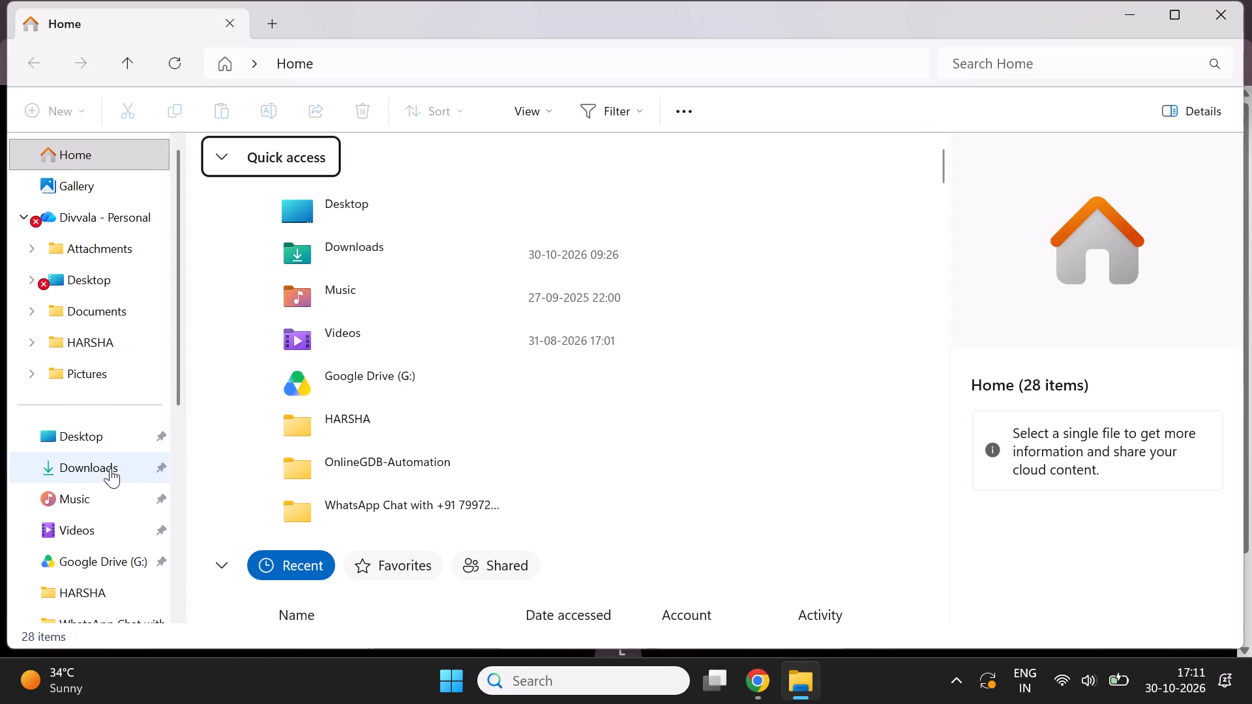
click(110, 468)
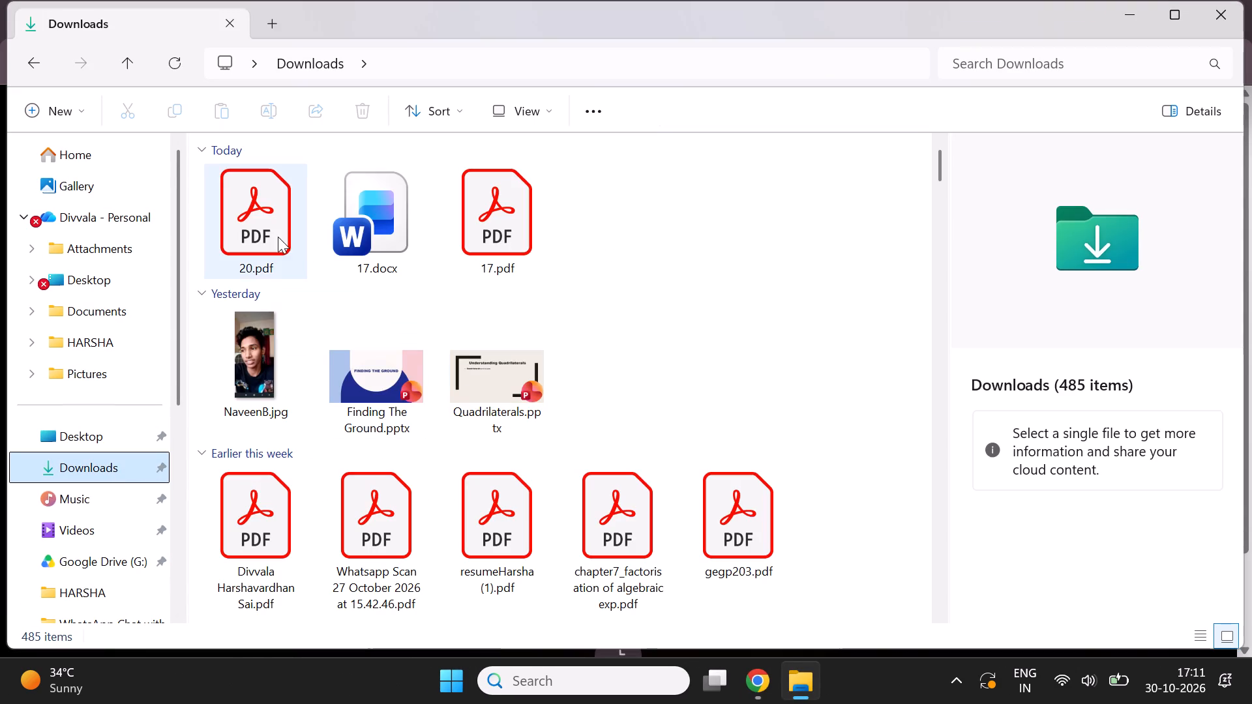
scroll(665, 333, down, 1)
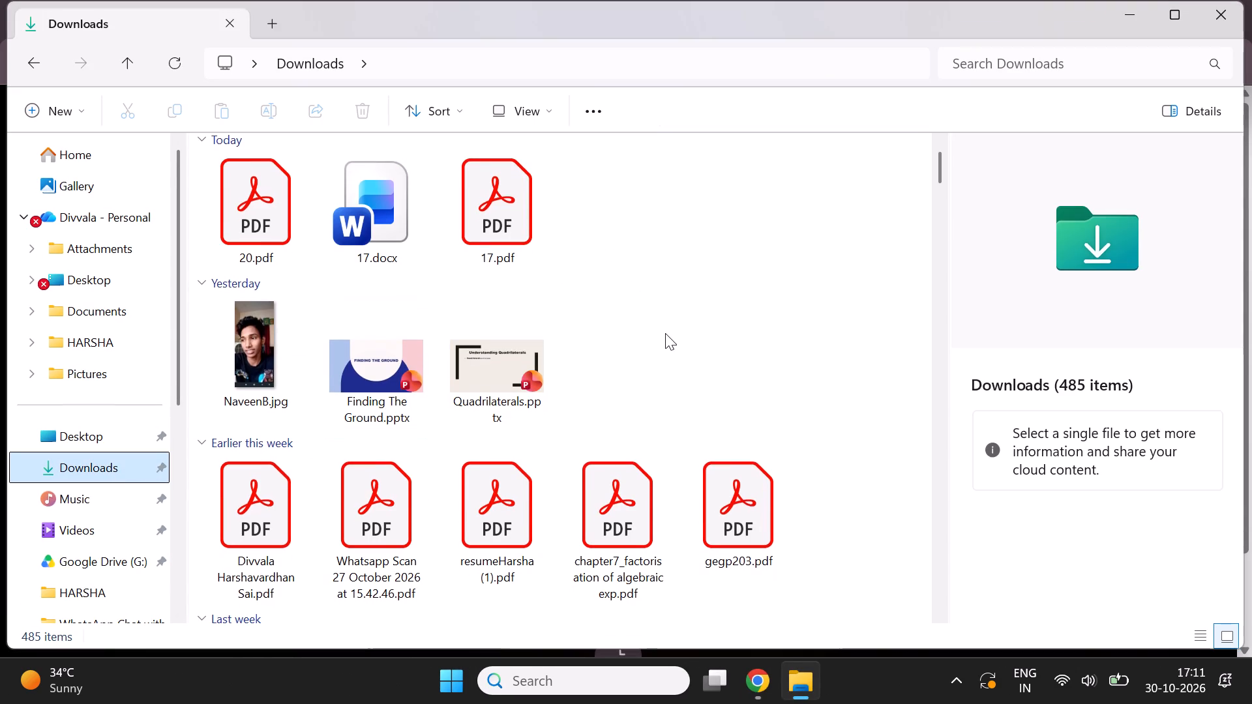
scroll(665, 333, down, 2)
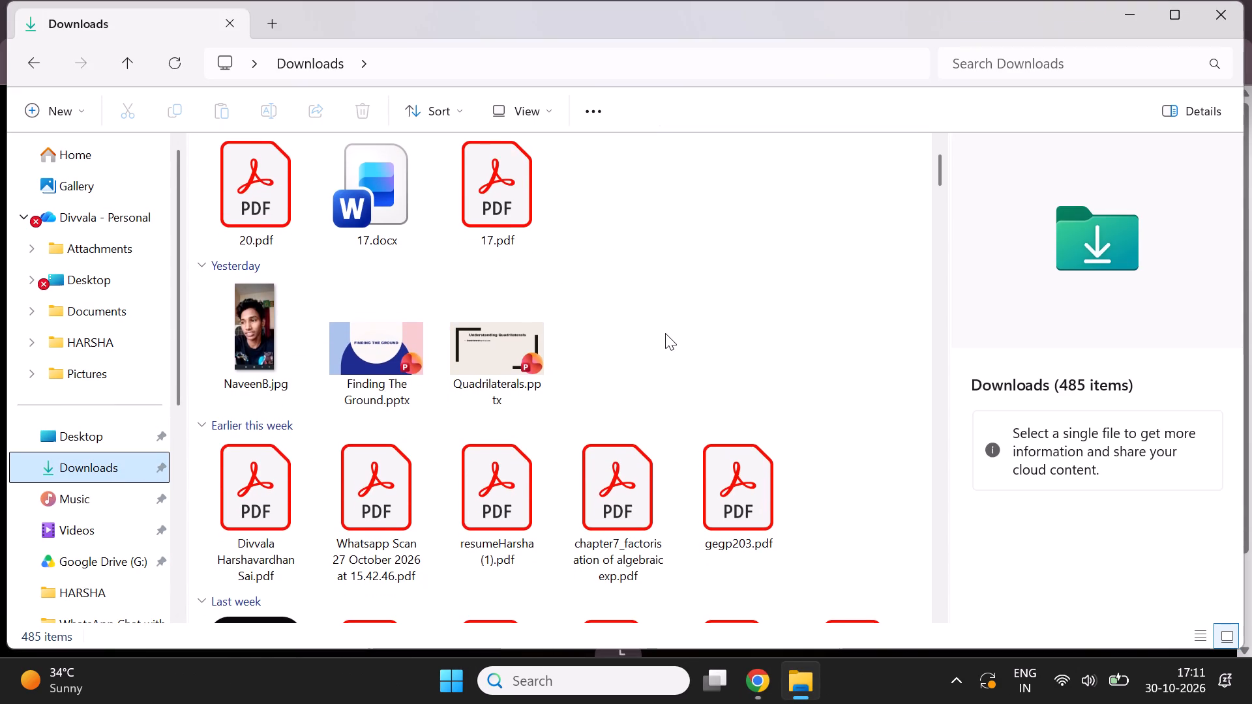
scroll(665, 333, down, 1)
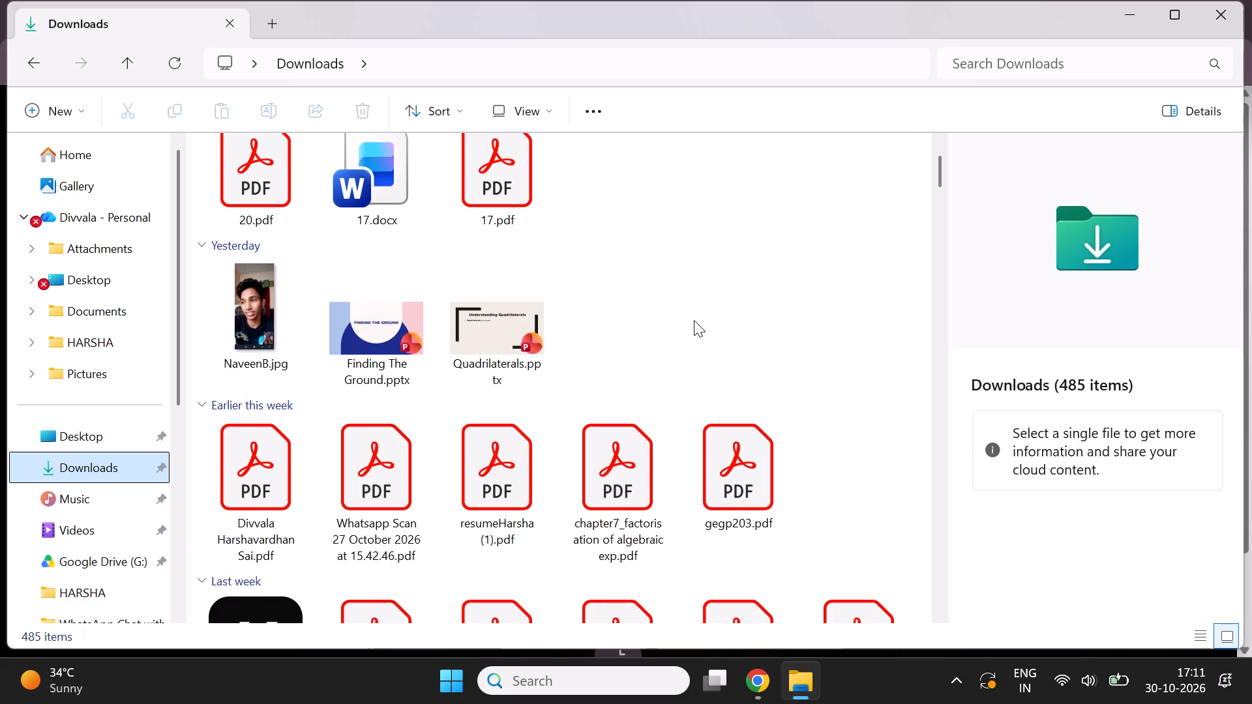
Open the Quadrilaterals.pptx presentation from the Downloads folder, and minimize its window to return to the folder.
double_click(494, 337)
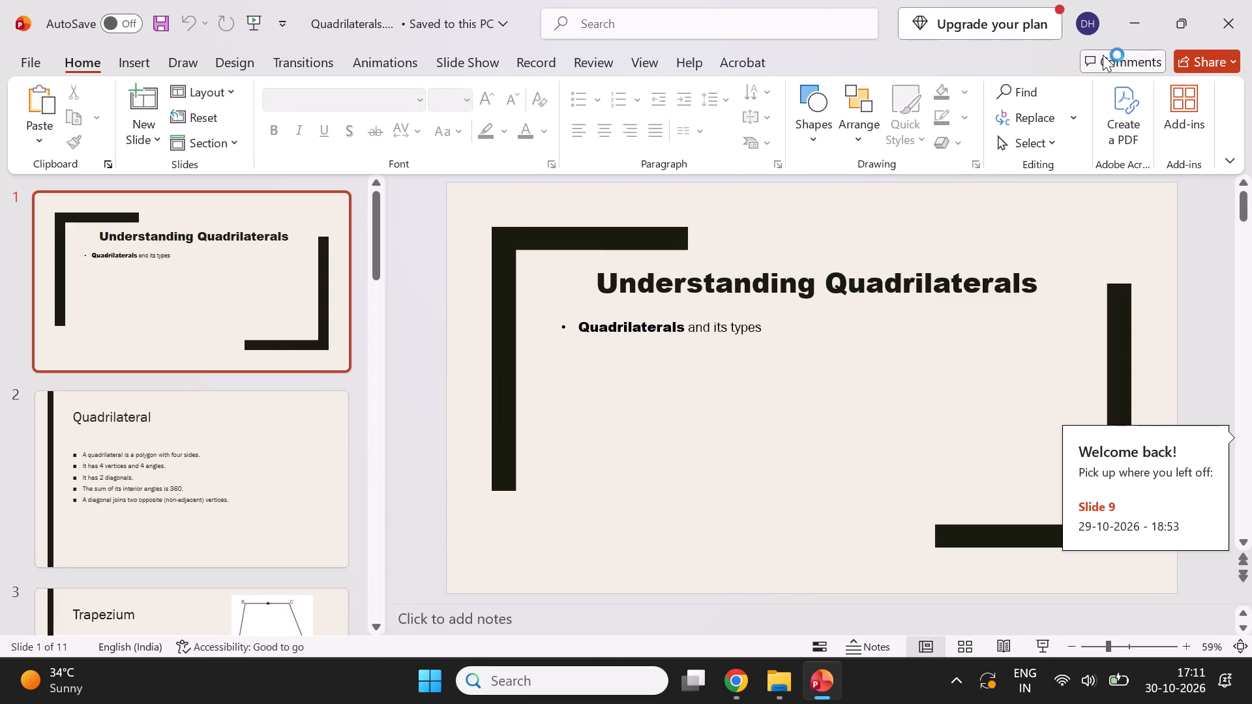
click(1145, 20)
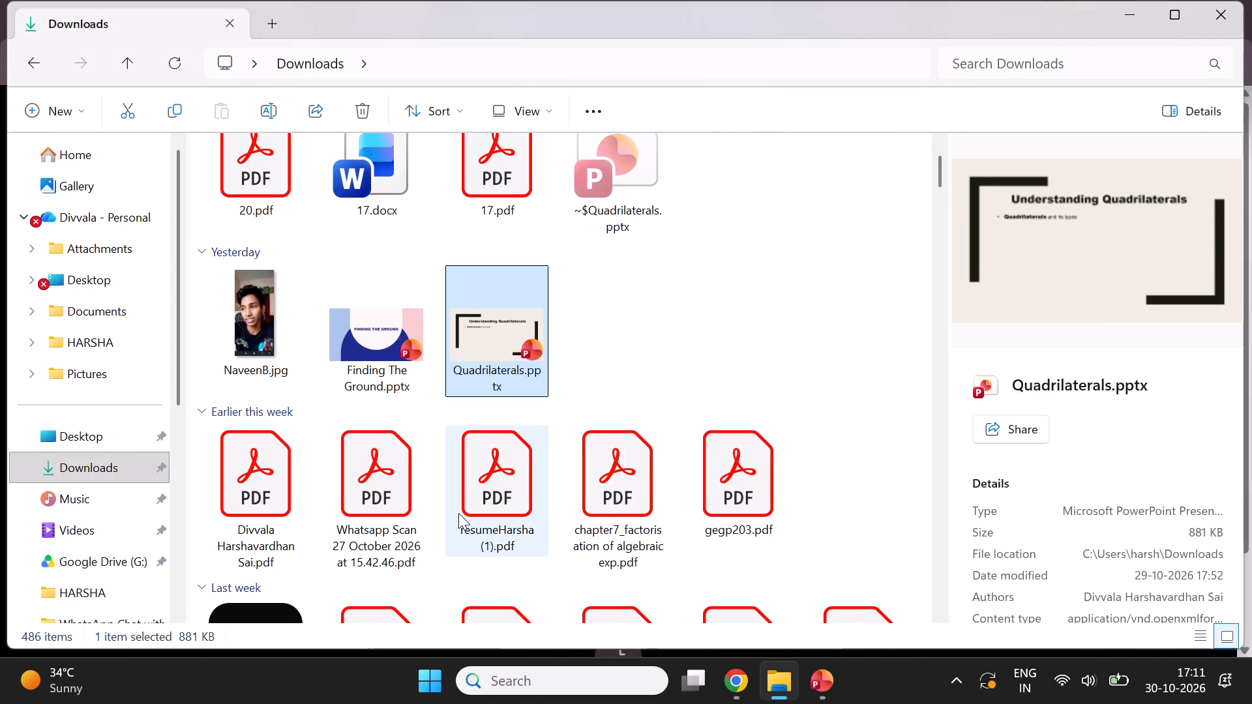
Bring up the available file actions for the PDF "Whatsapp Scan 27 October 2026 at 15.42.46" in Downloads.
right_click(365, 517)
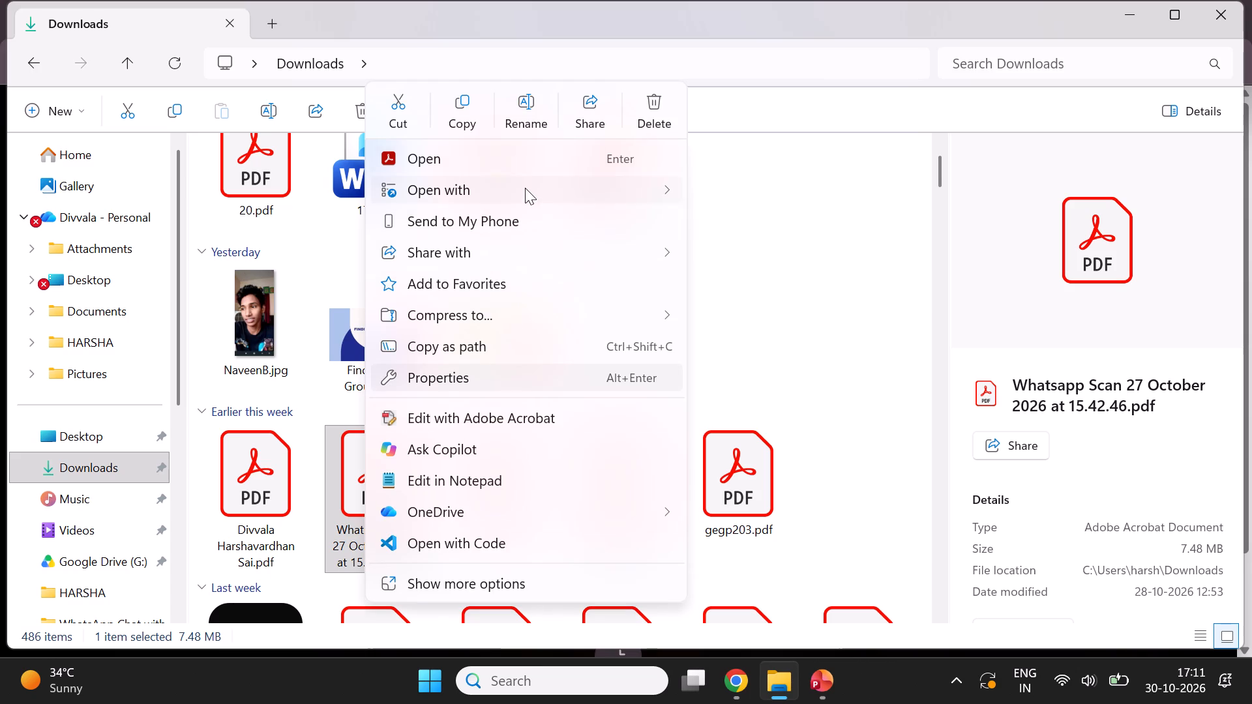
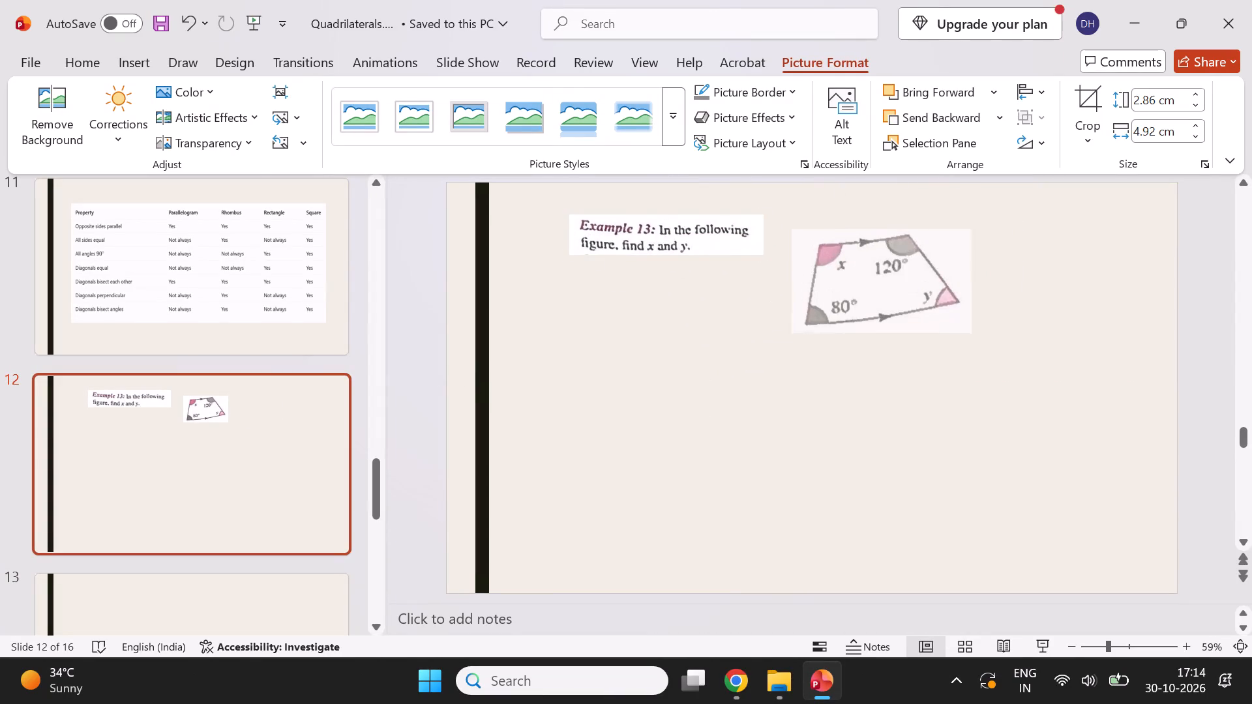
Enlarge the quadrilateral figure on slide 12 to about 5.71 by 9.84 cm and align its top edge with the Example 13 text.
drag(975, 324, 1004, 339)
drag(899, 284, 889, 272)
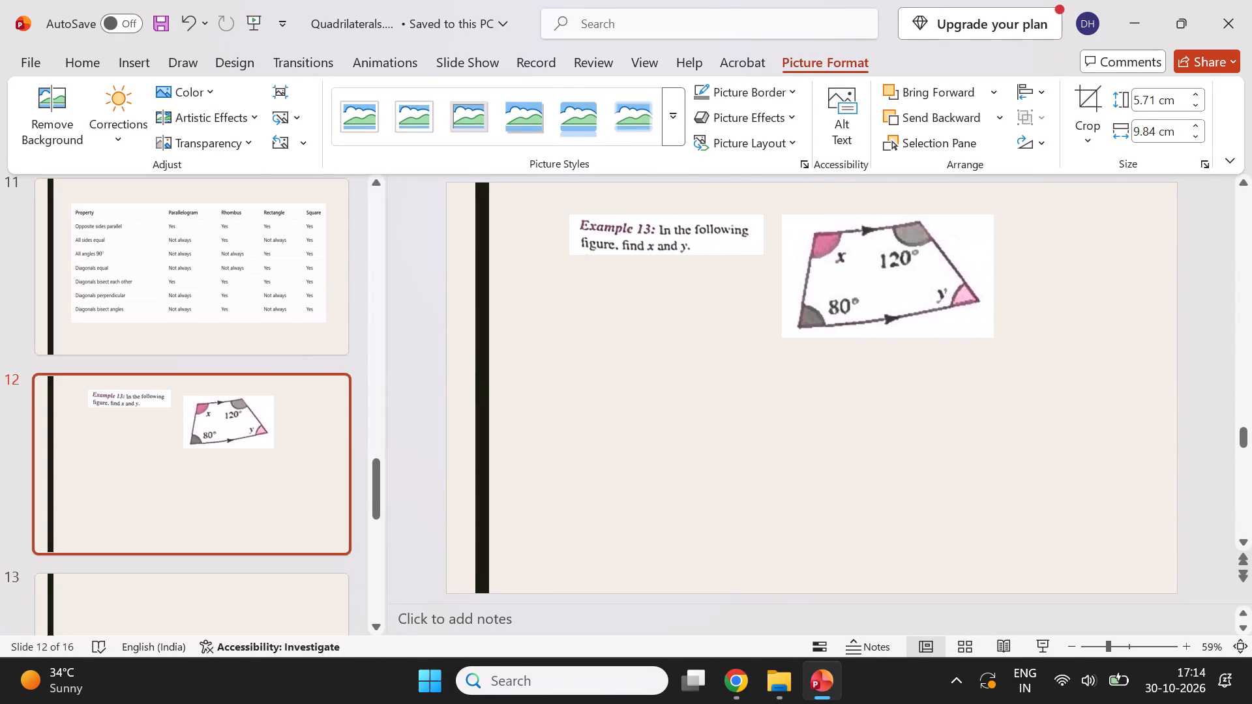
drag(889, 272, 897, 272)
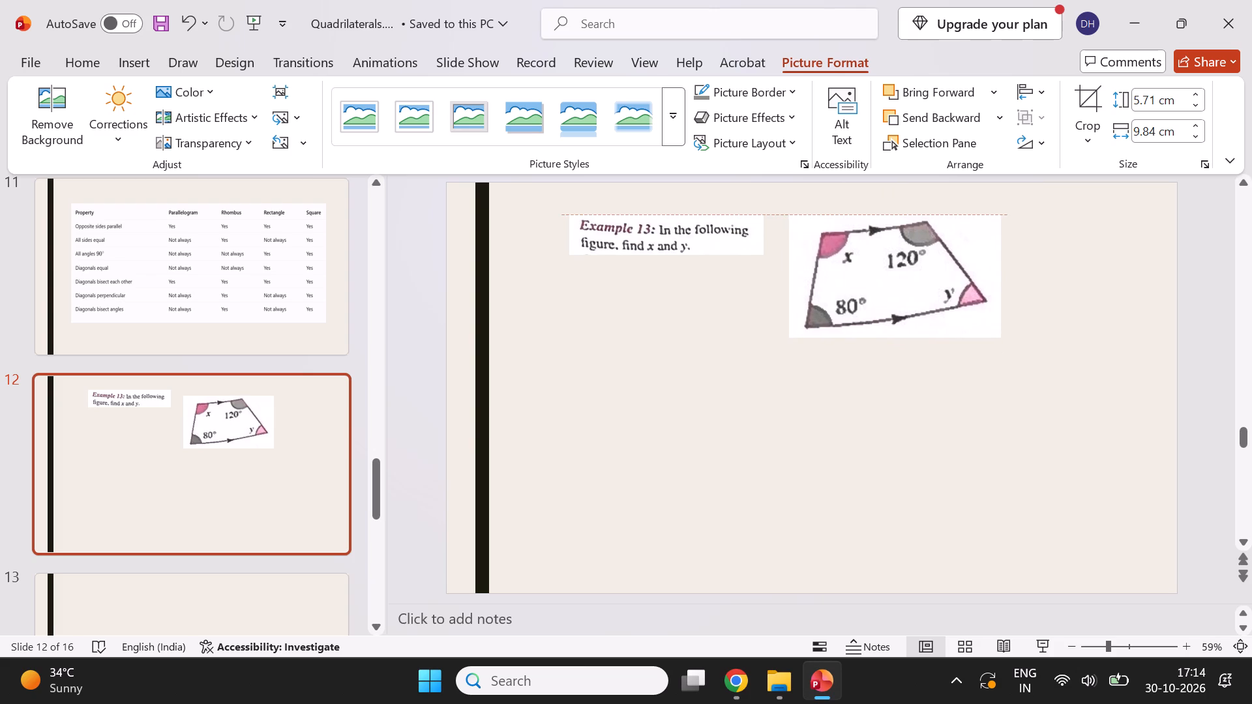
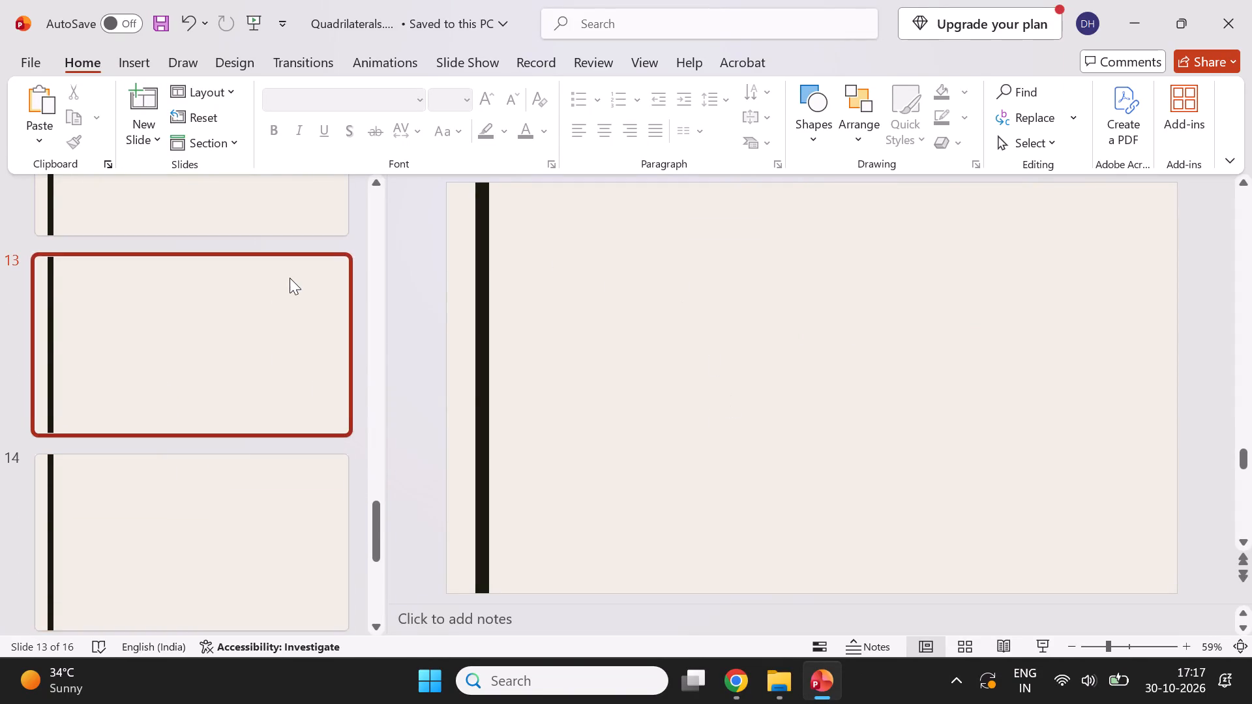
On slide 12, add a text box under the Example 13 question image reading "In the following figure find x and y".
scroll(290, 278, up, 1)
scroll(217, 401, down, 1)
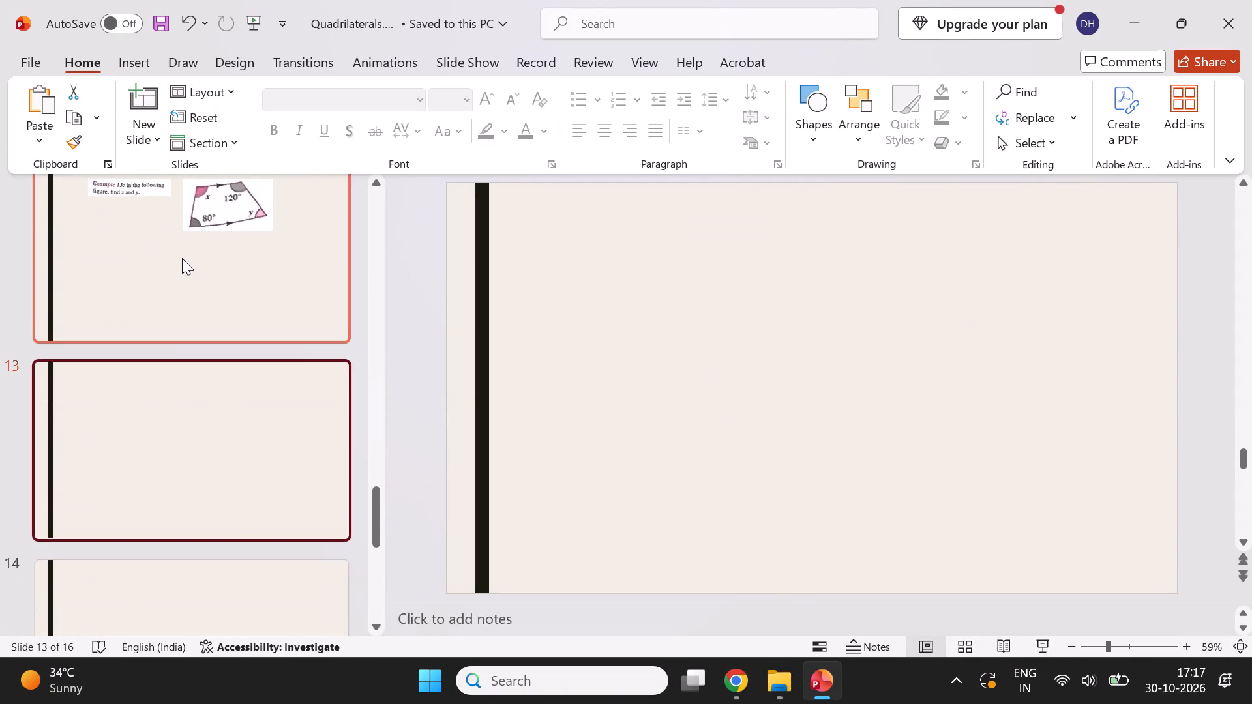
click(182, 258)
scroll(182, 258, up, 1)
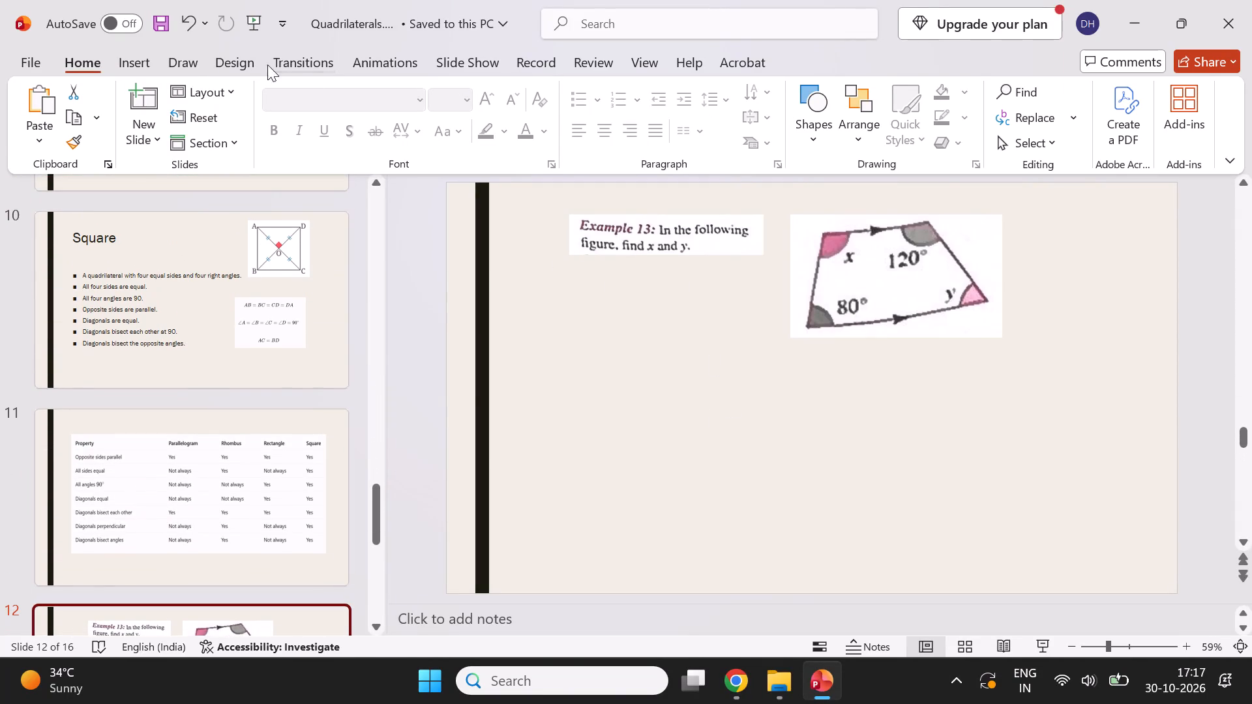
click(128, 71)
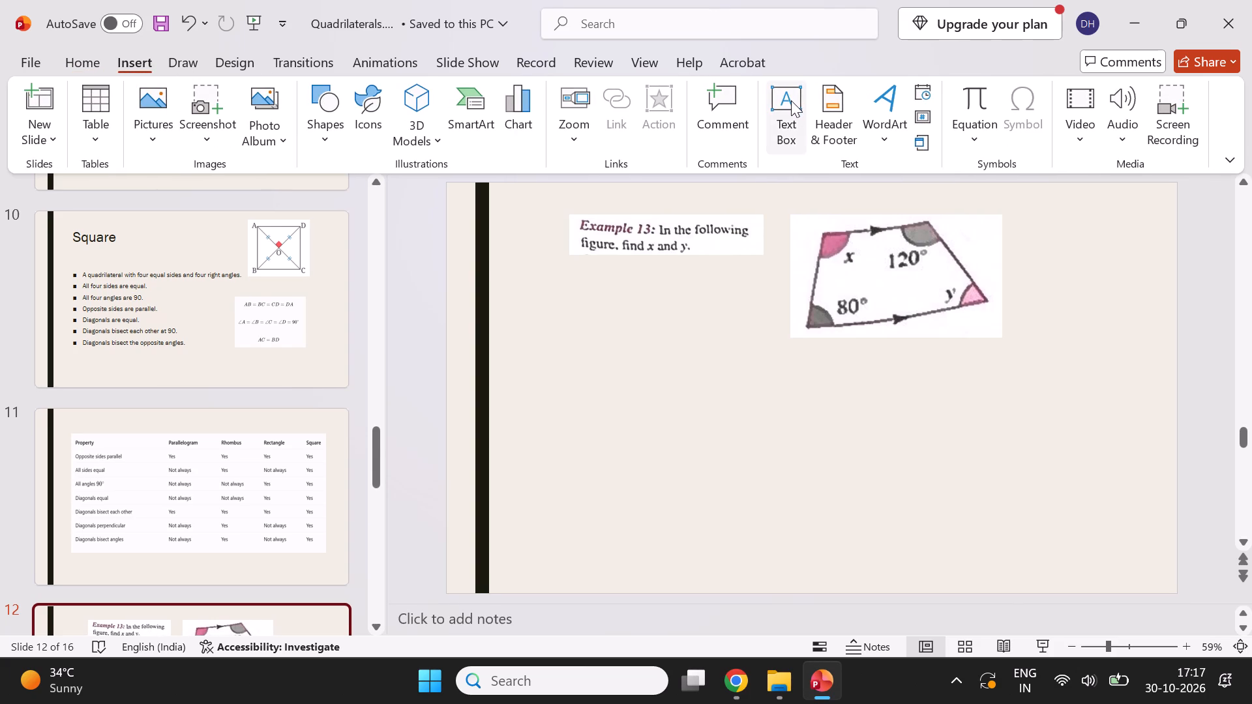
click(791, 102)
drag(563, 275, 758, 344)
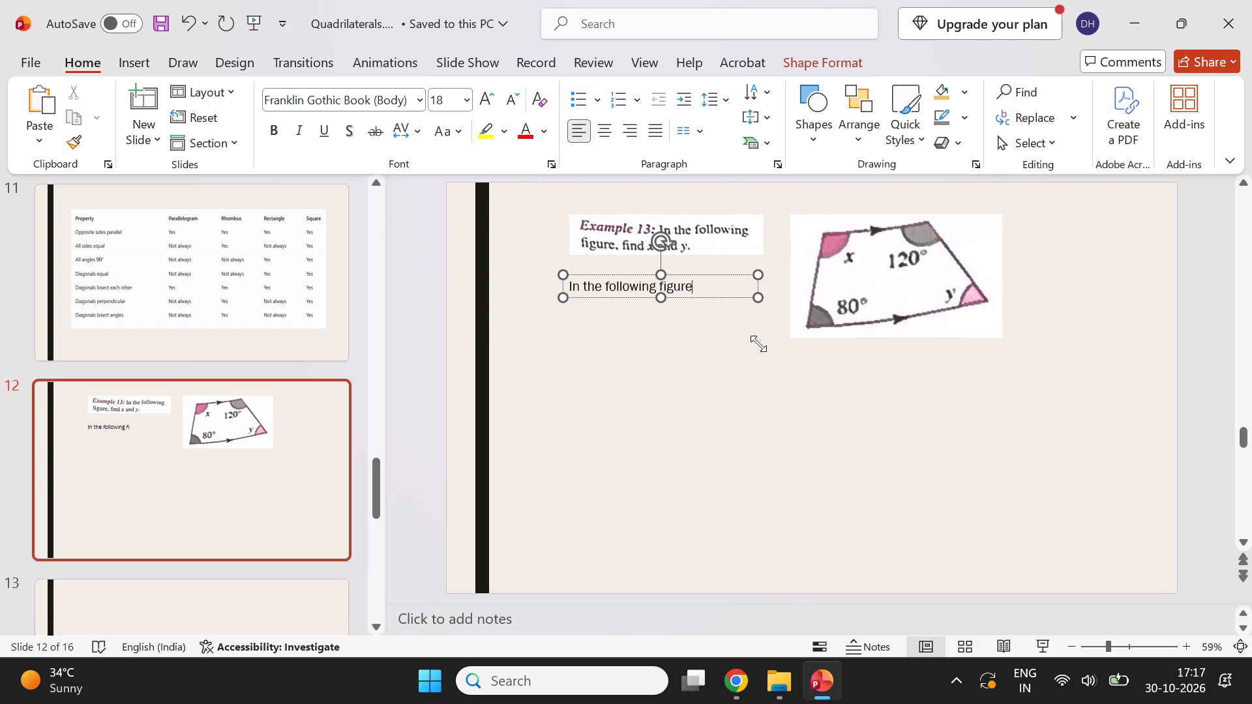
key(BackSpace)
text(ind)
key(space)
text(x)
key(space)
text(and y)
Make all the text in the new question text box bold and enlarge it to size 28.
key(ctrl+a)
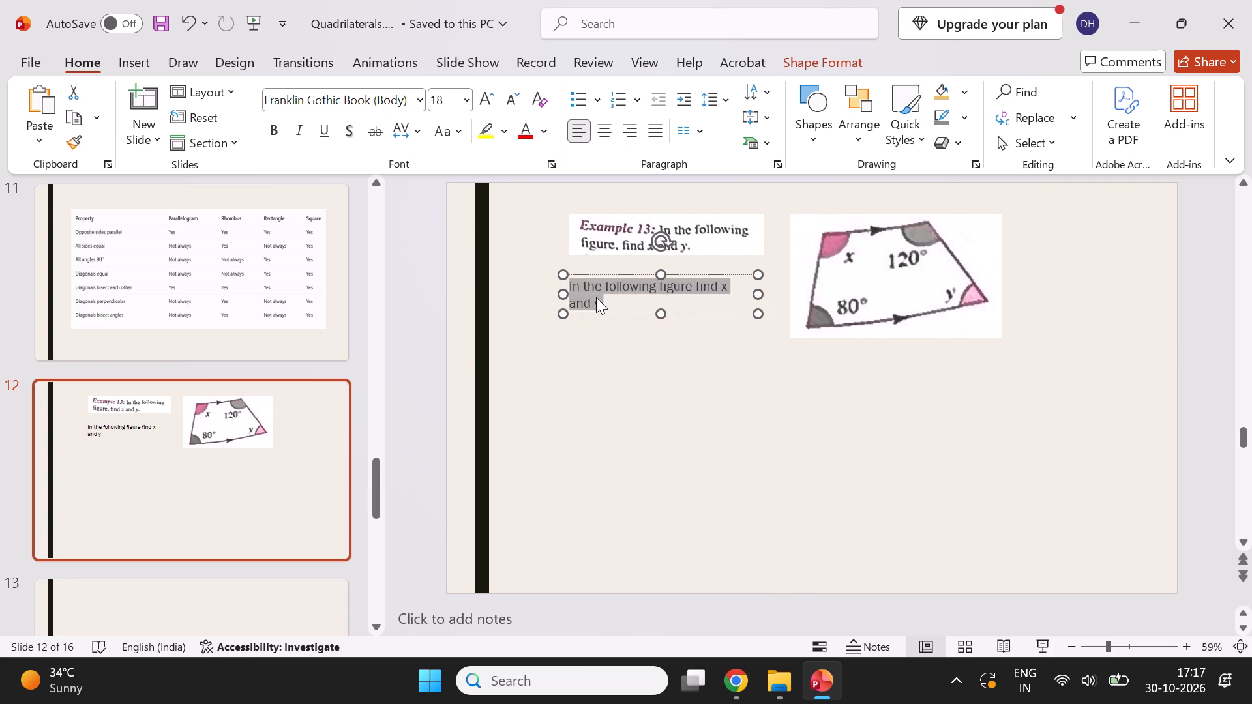
key(ctrl+b)
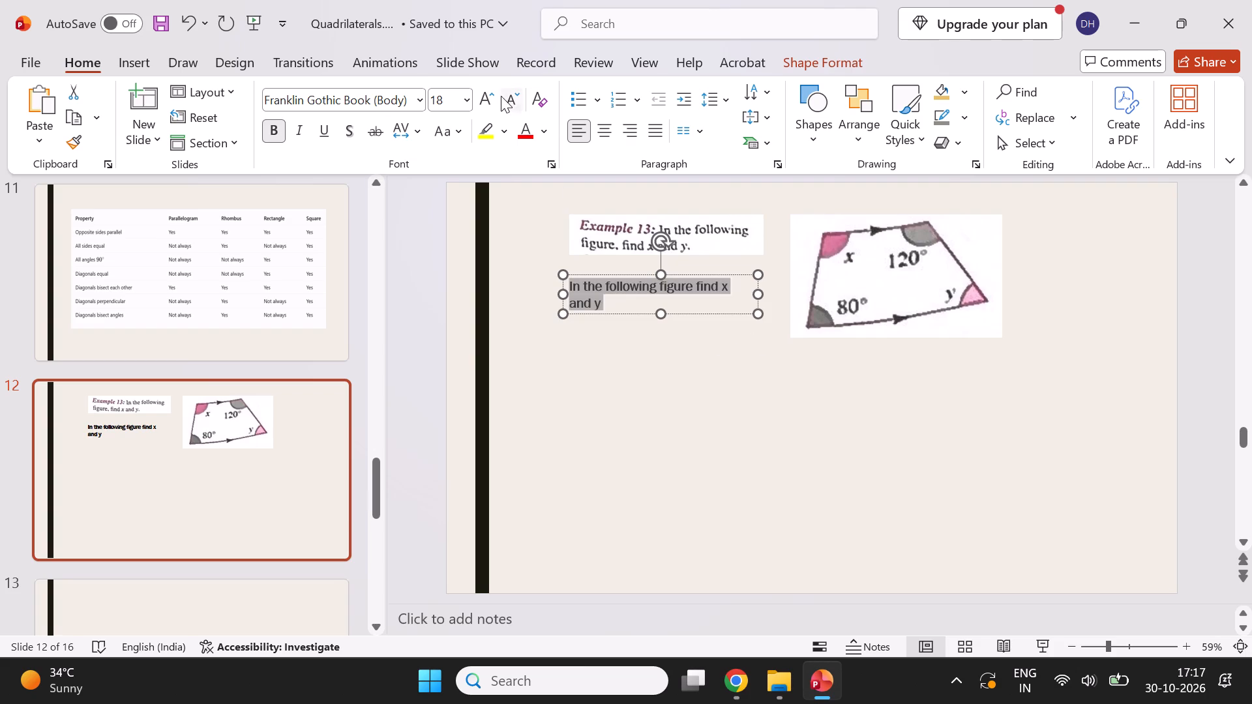
double_click(484, 95)
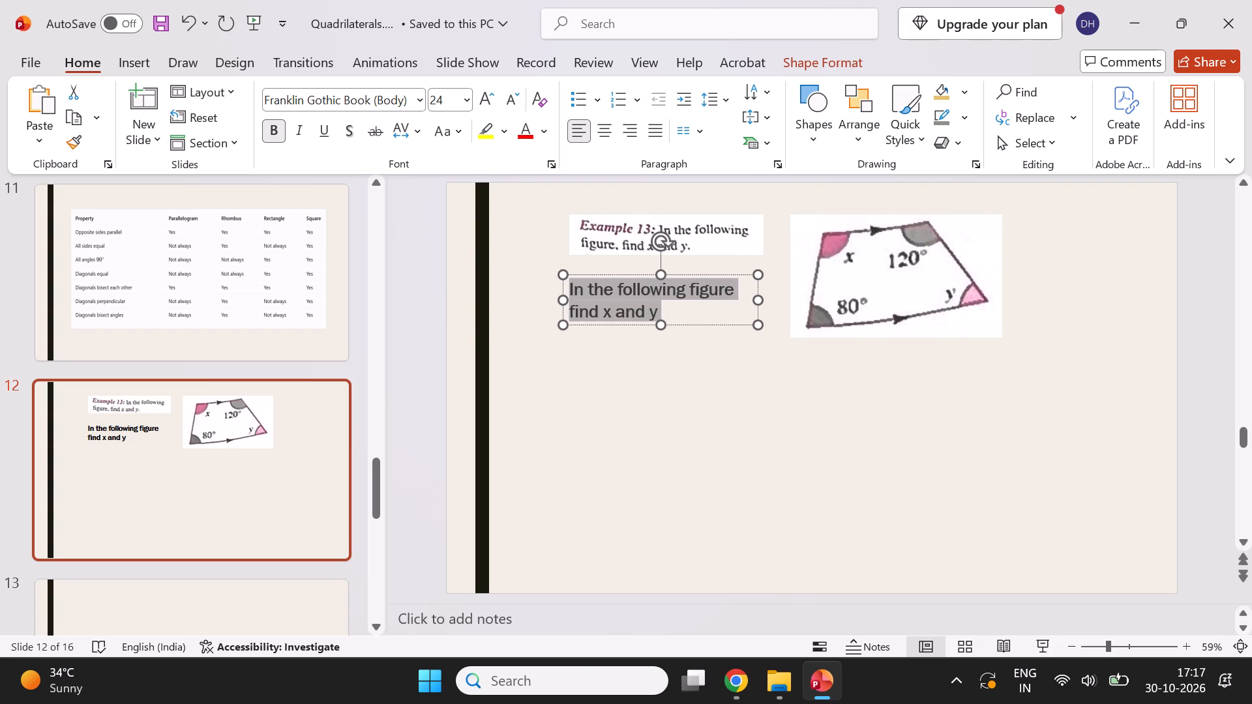
click(714, 233)
key(Home)
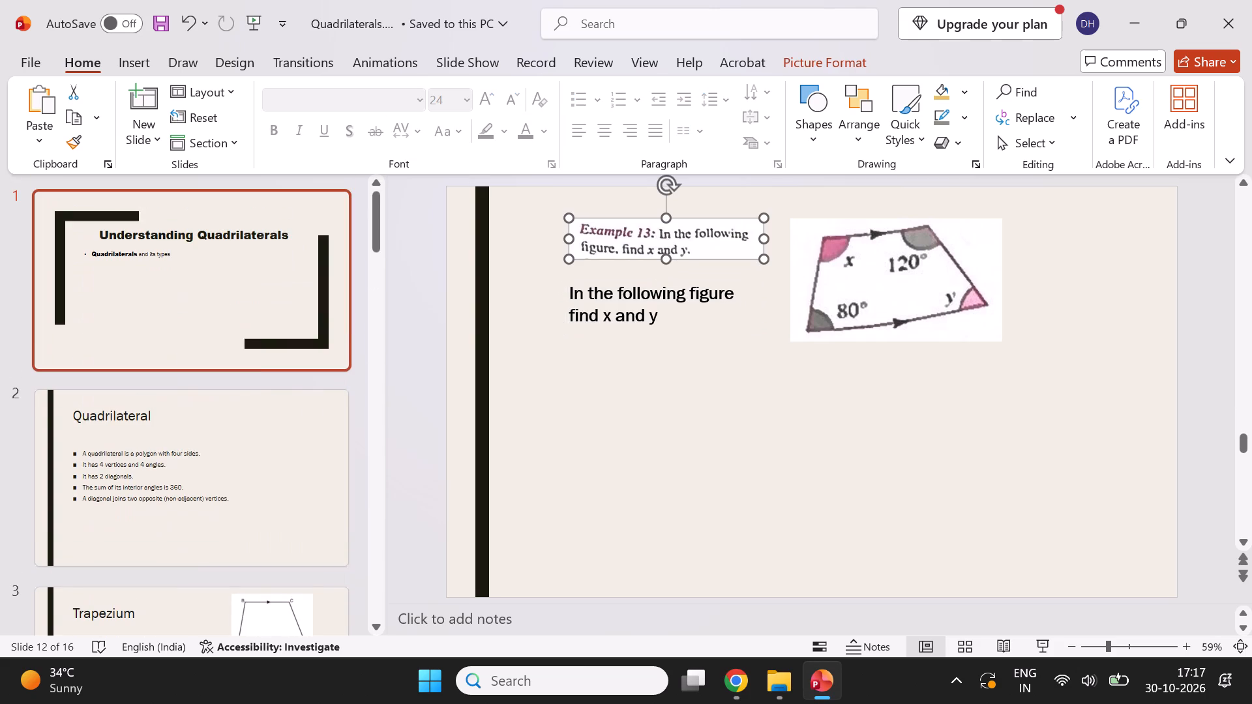
key(ctrl+z)
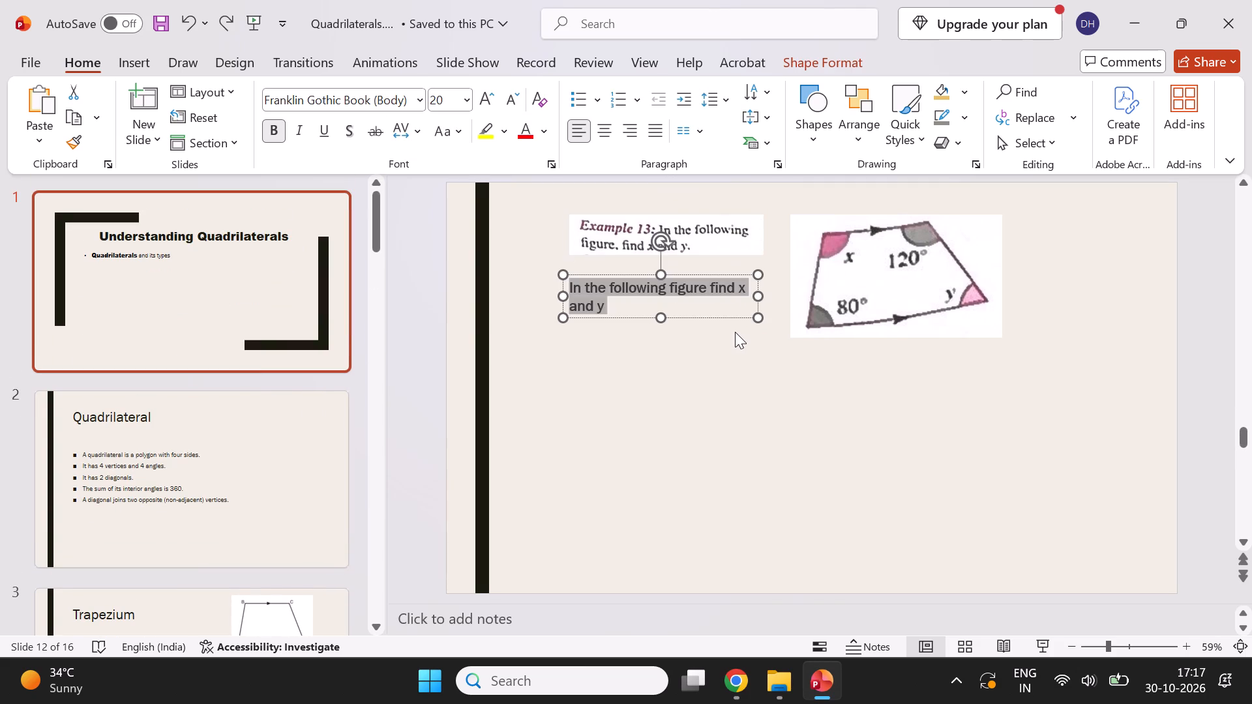
double_click(480, 93)
click(747, 392)
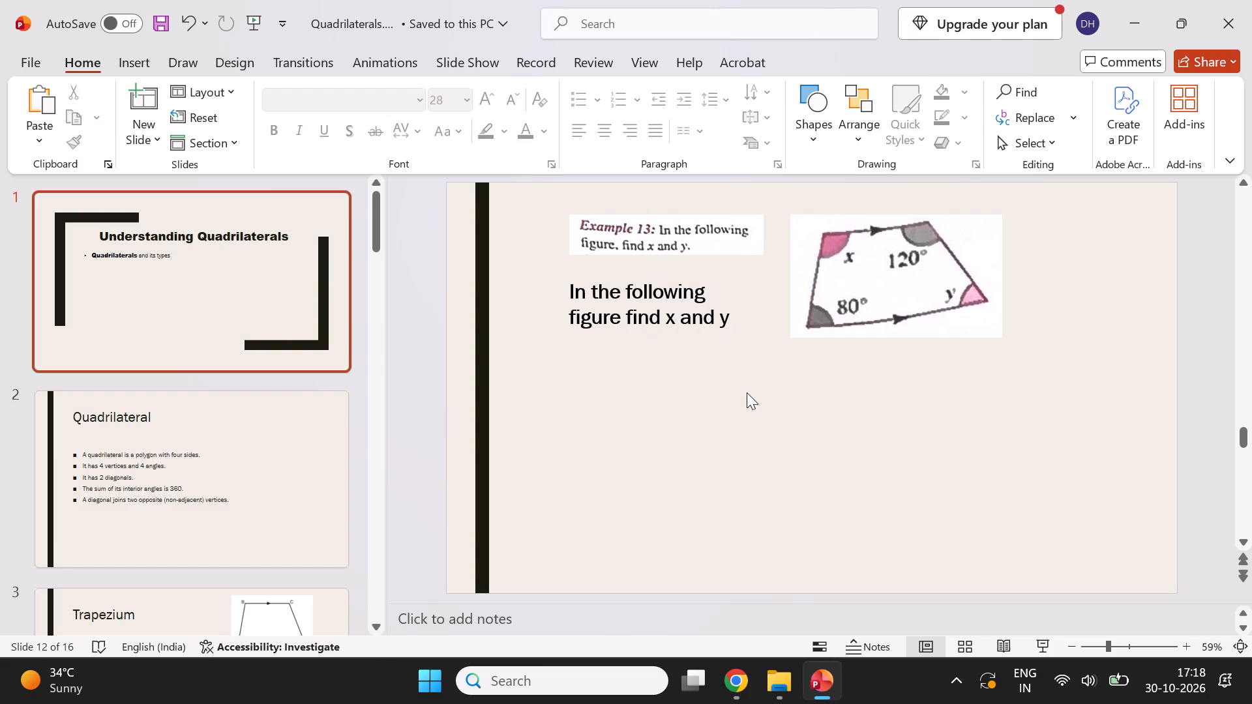
Delete the Example 13 question image from slide 12, keeping the retyped question.
click(743, 232)
key(Delete)
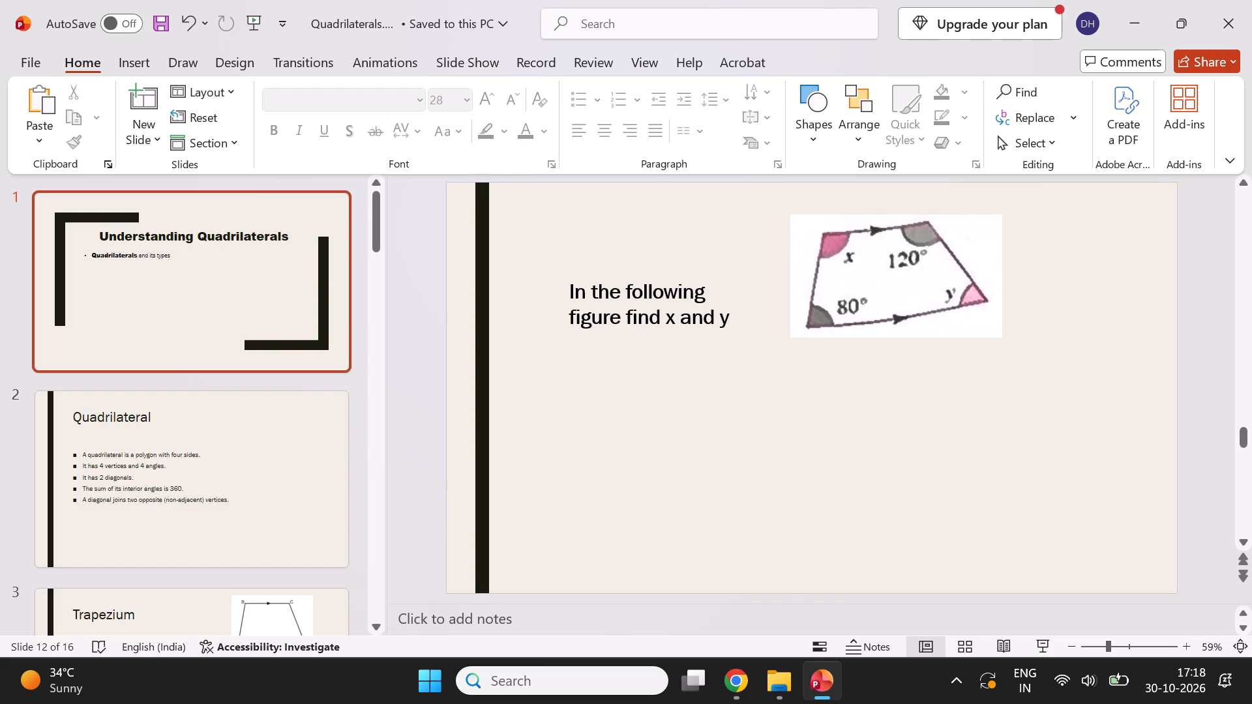
Move the question text to the top of slide 12 and place the quadrilateral figure close beside it.
click(676, 325)
drag(702, 331, 680, 269)
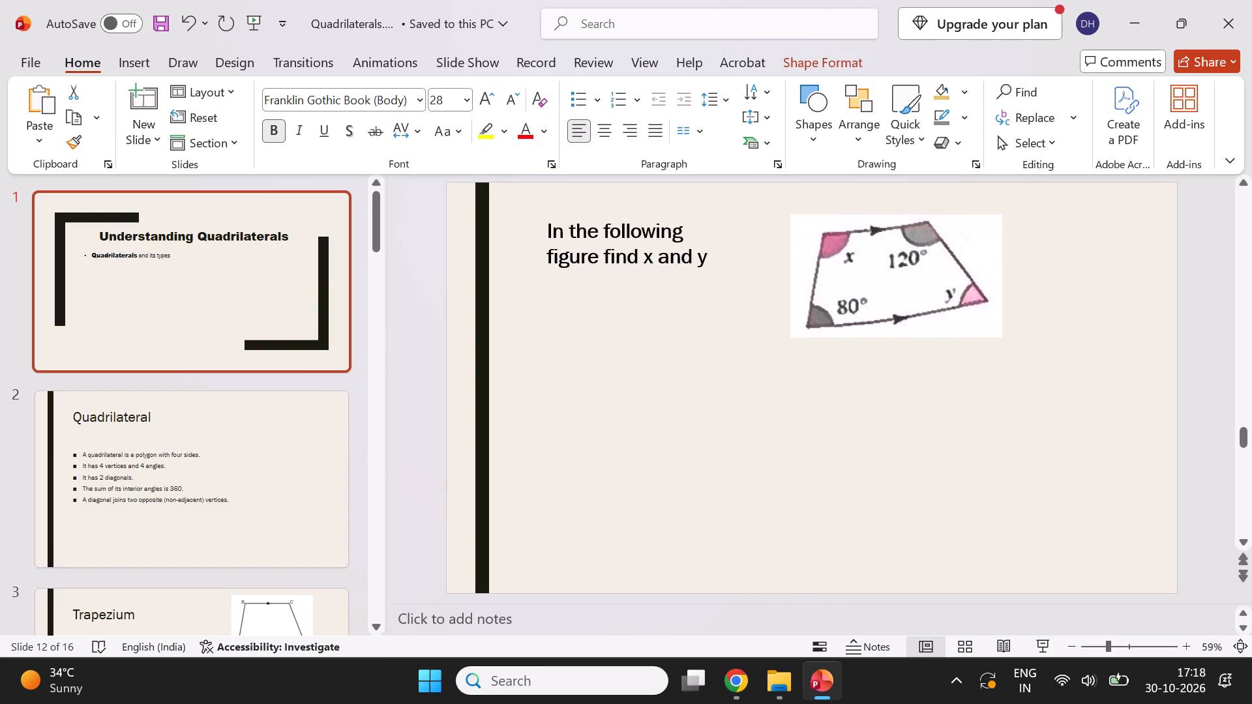
drag(680, 269, 673, 251)
drag(871, 284, 820, 287)
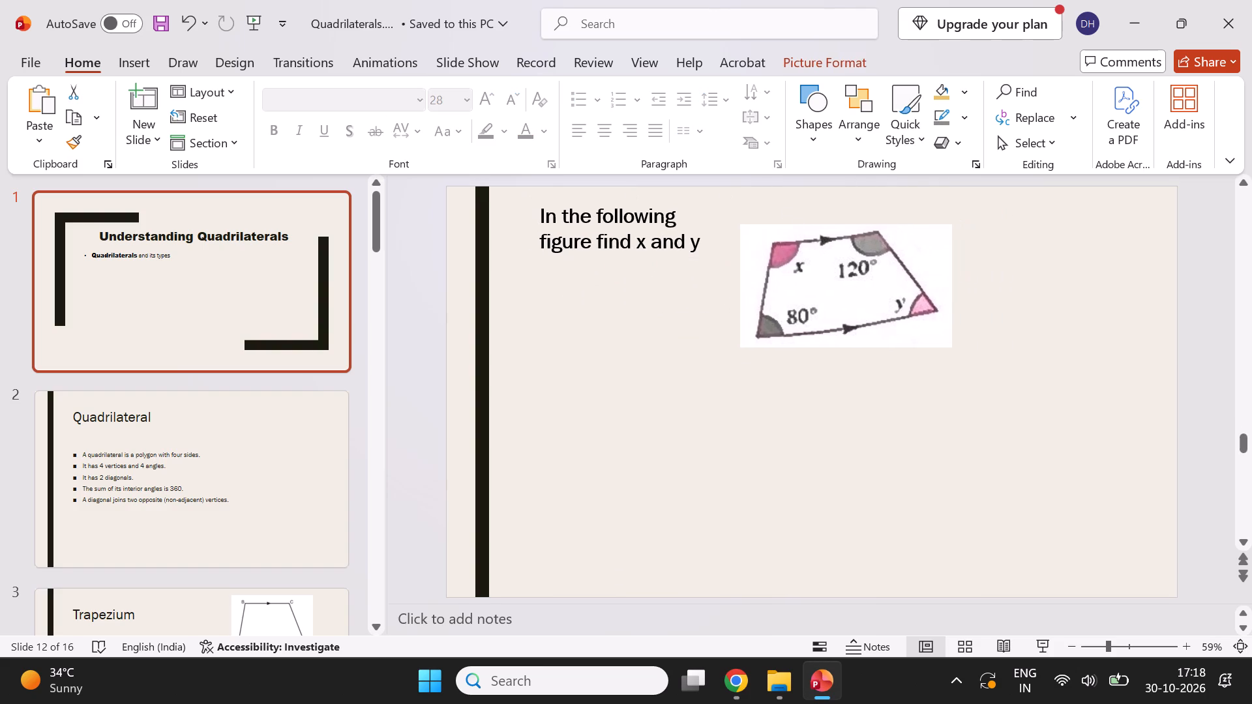
drag(820, 287, 807, 272)
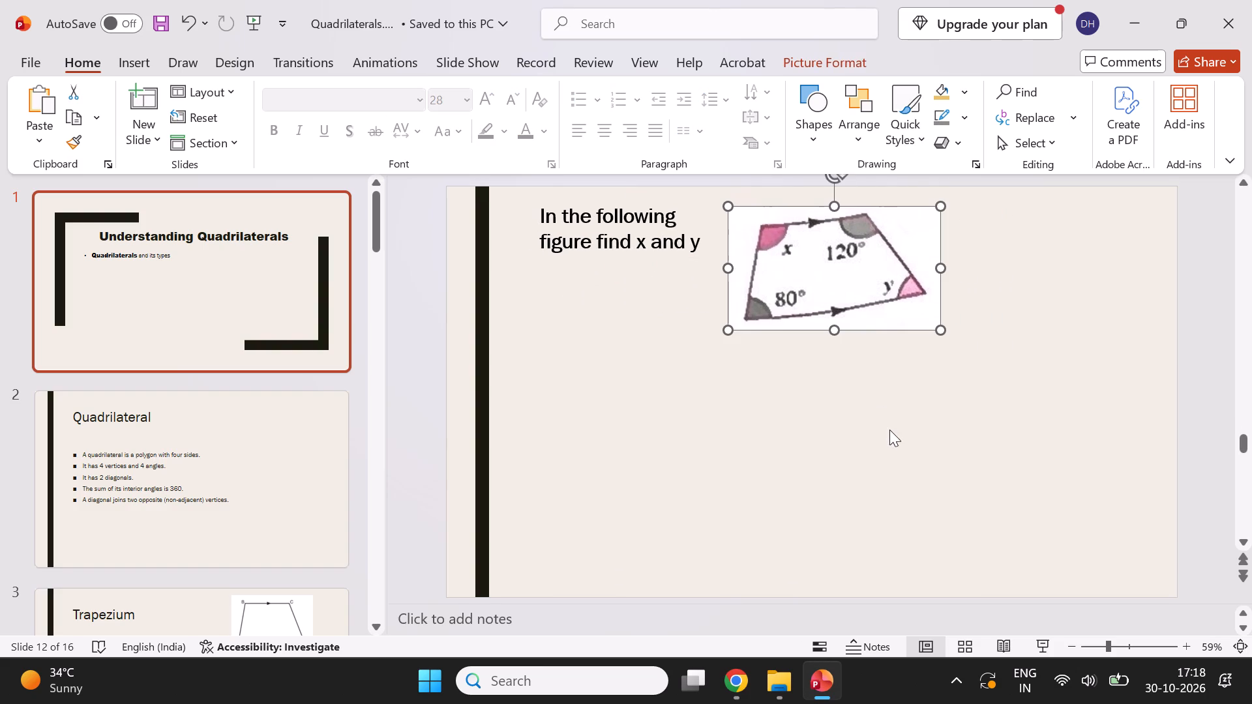
click(669, 388)
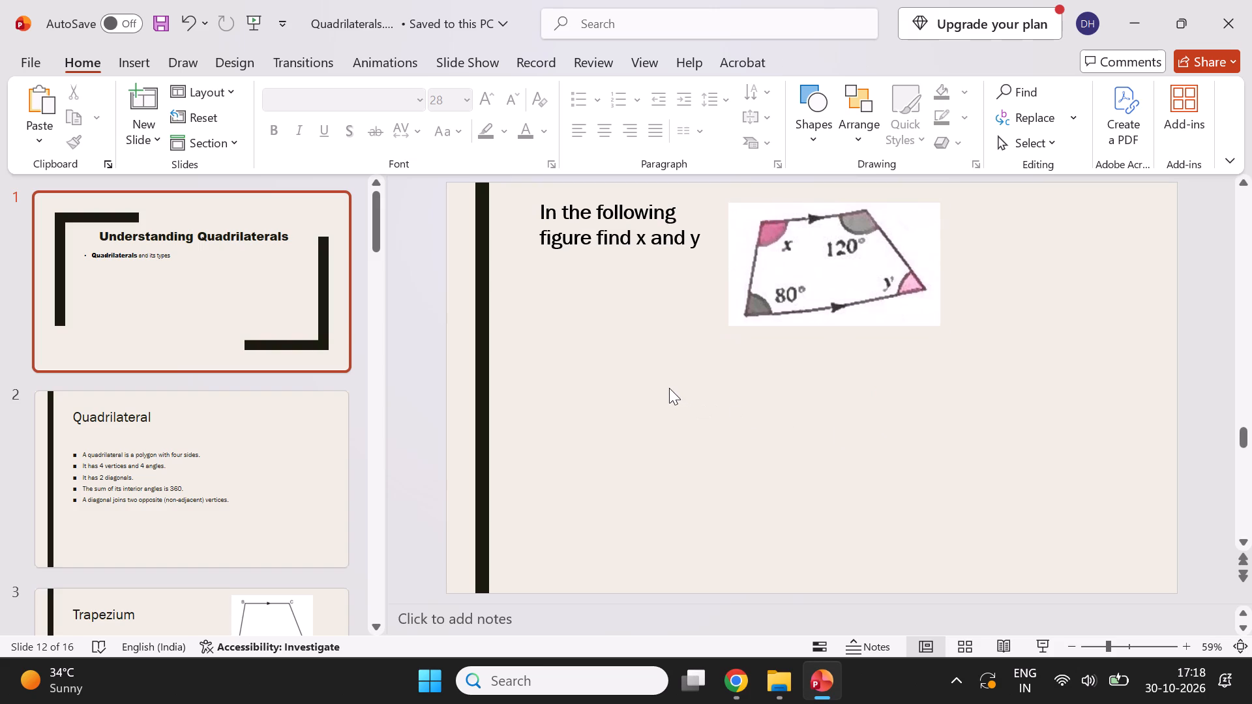
Narrow the slide thumbnail pane.
scroll(312, 463, down, 6)
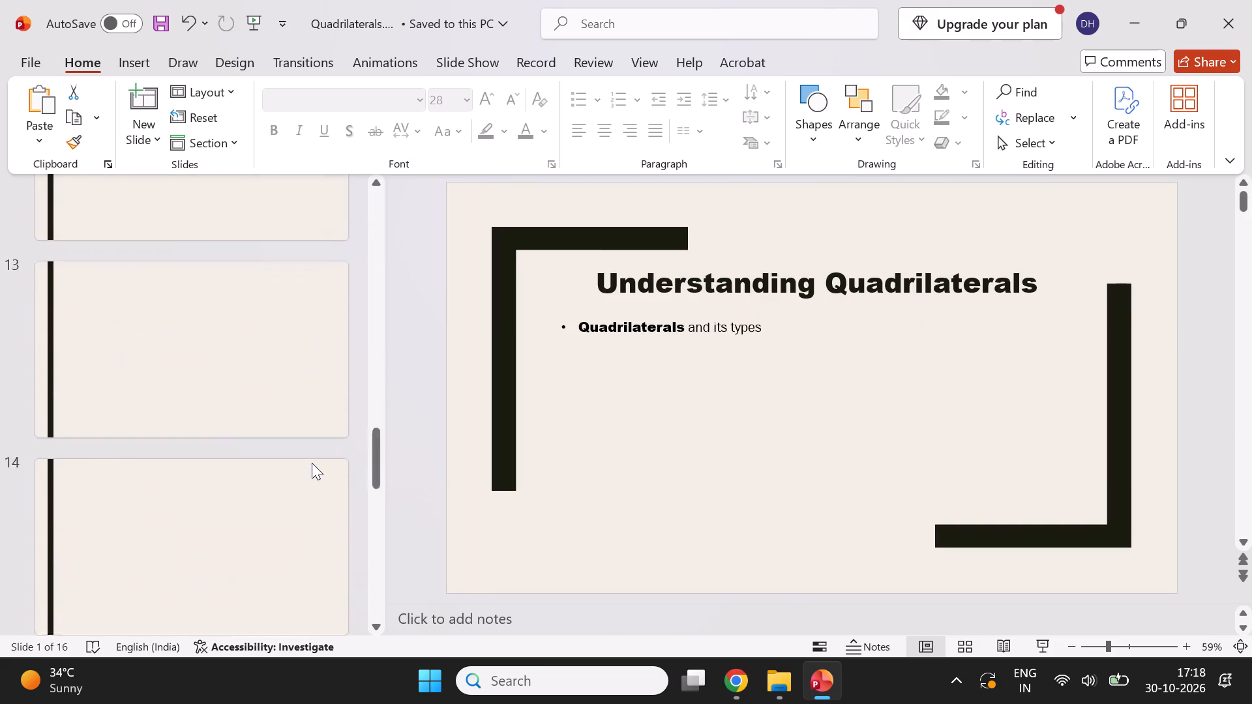
scroll(312, 463, down, 4)
scroll(285, 546, up, 1)
scroll(250, 429, up, 1)
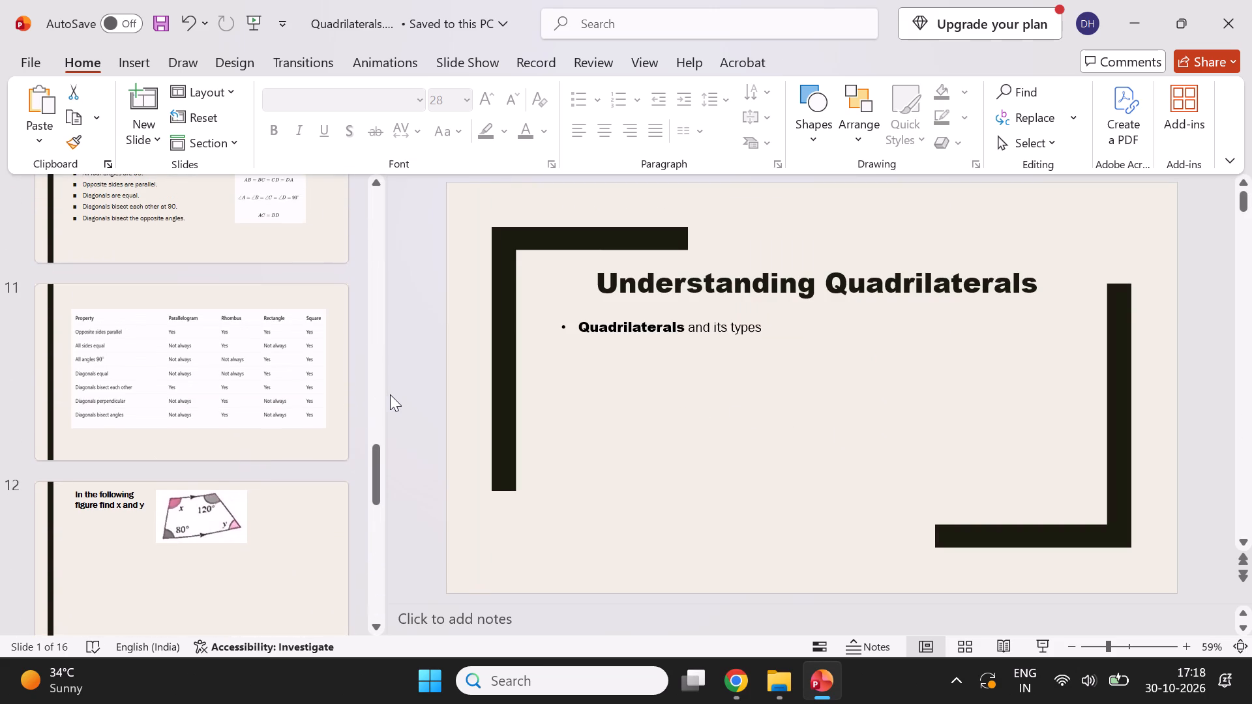
drag(383, 394, 383, 350)
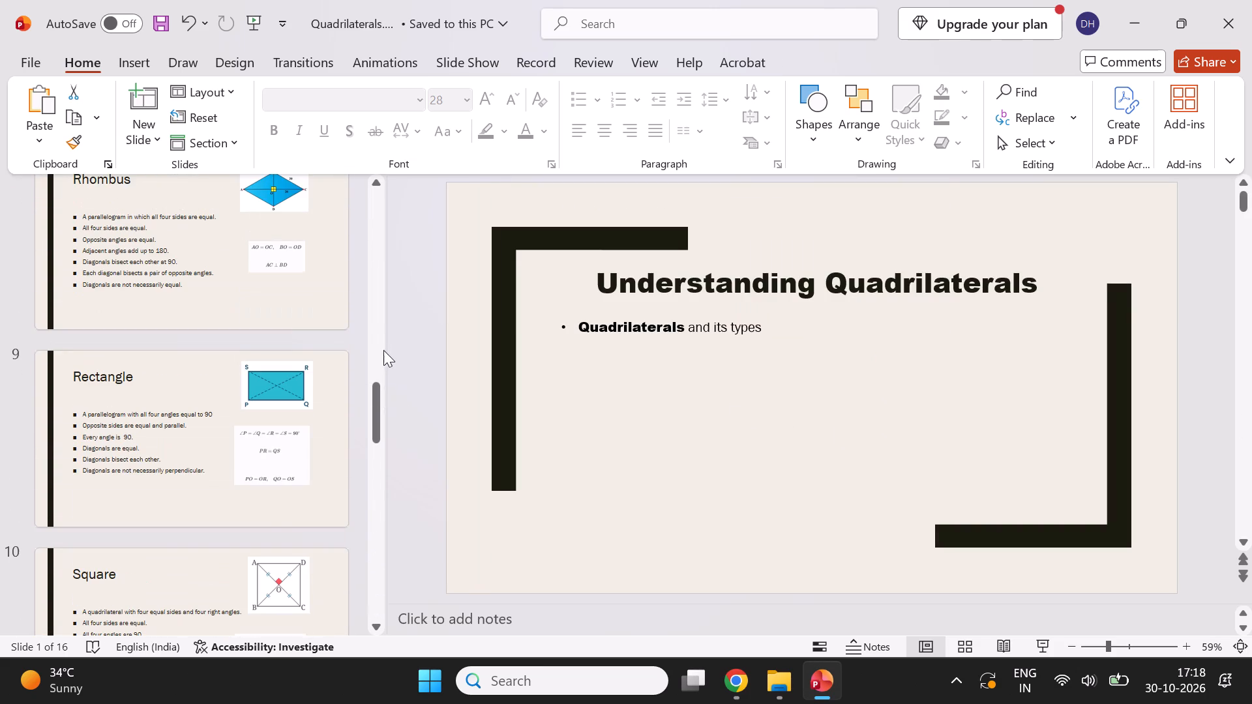
drag(383, 350, 386, 437)
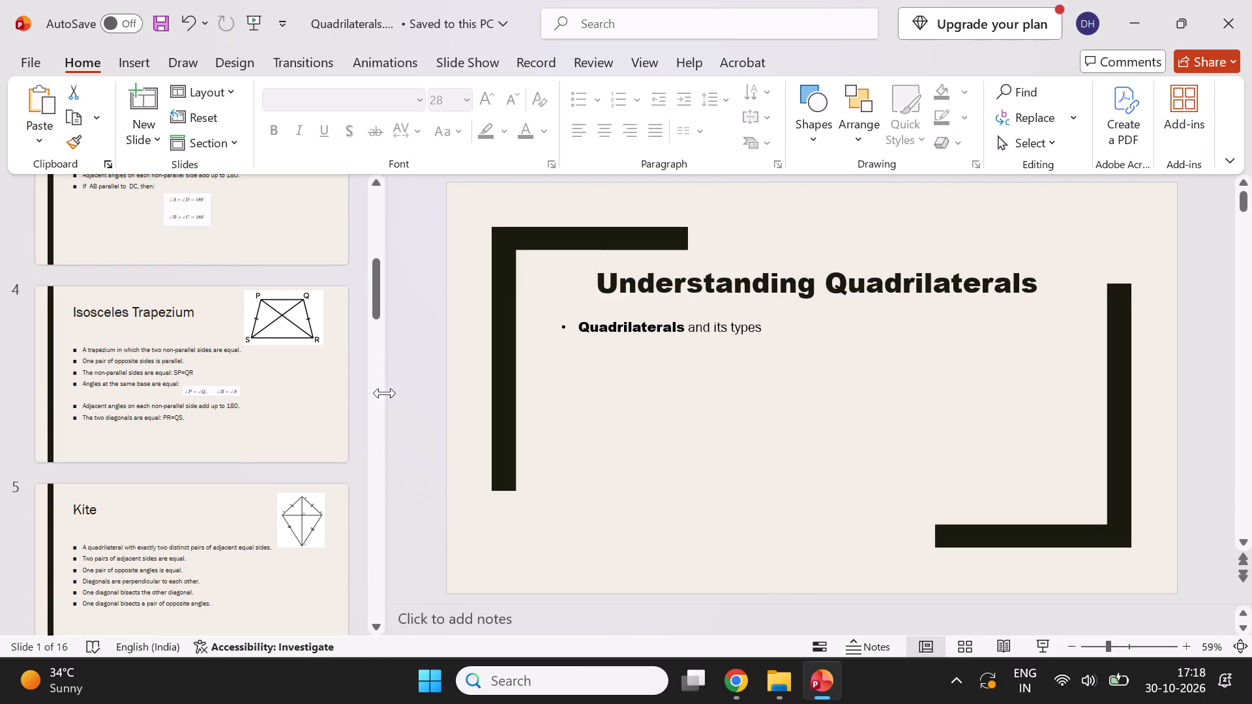
drag(385, 393, 301, 387)
Open the blank slide 13, directly after the find x and y question slide.
scroll(190, 514, down, 4)
scroll(190, 514, up, 1)
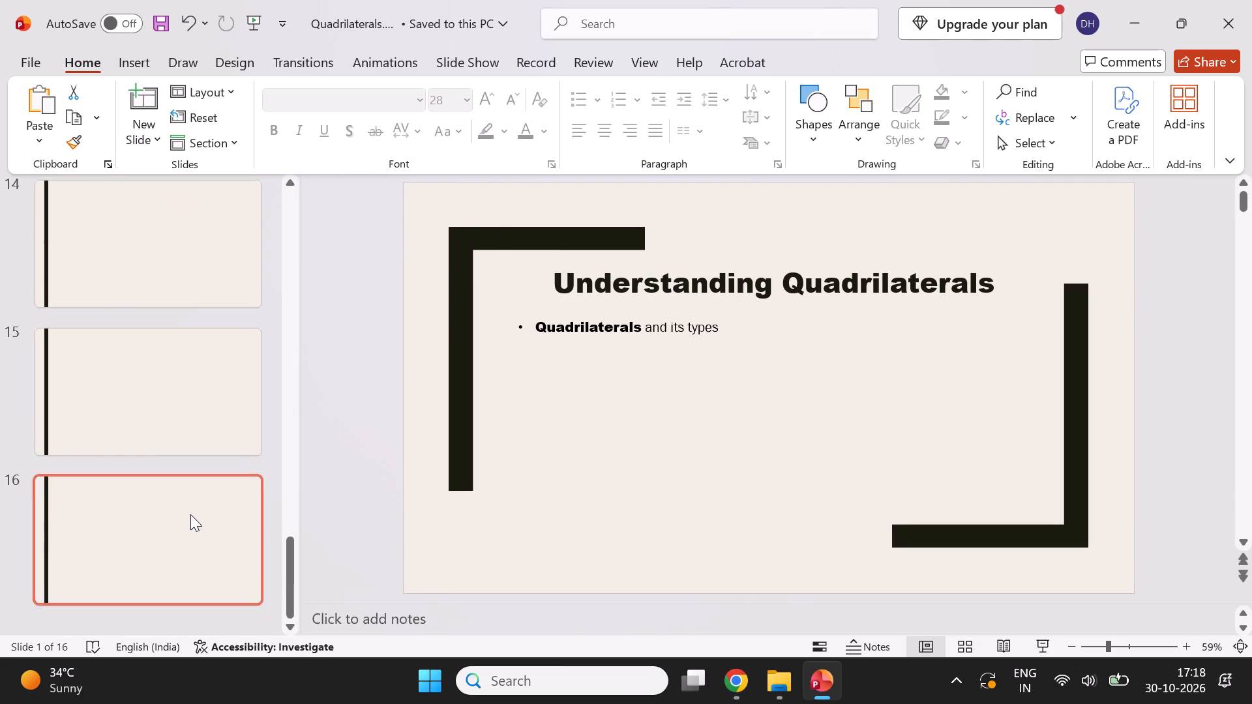
scroll(190, 514, up, 1)
click(152, 424)
click(147, 540)
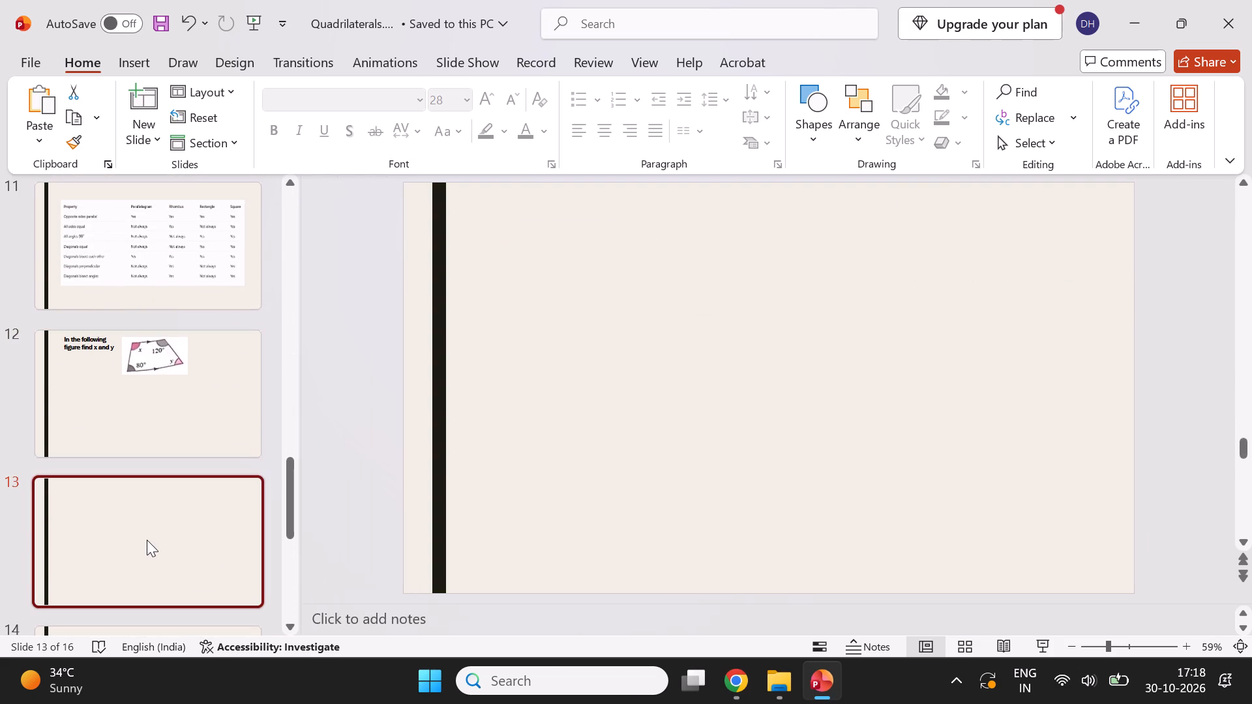
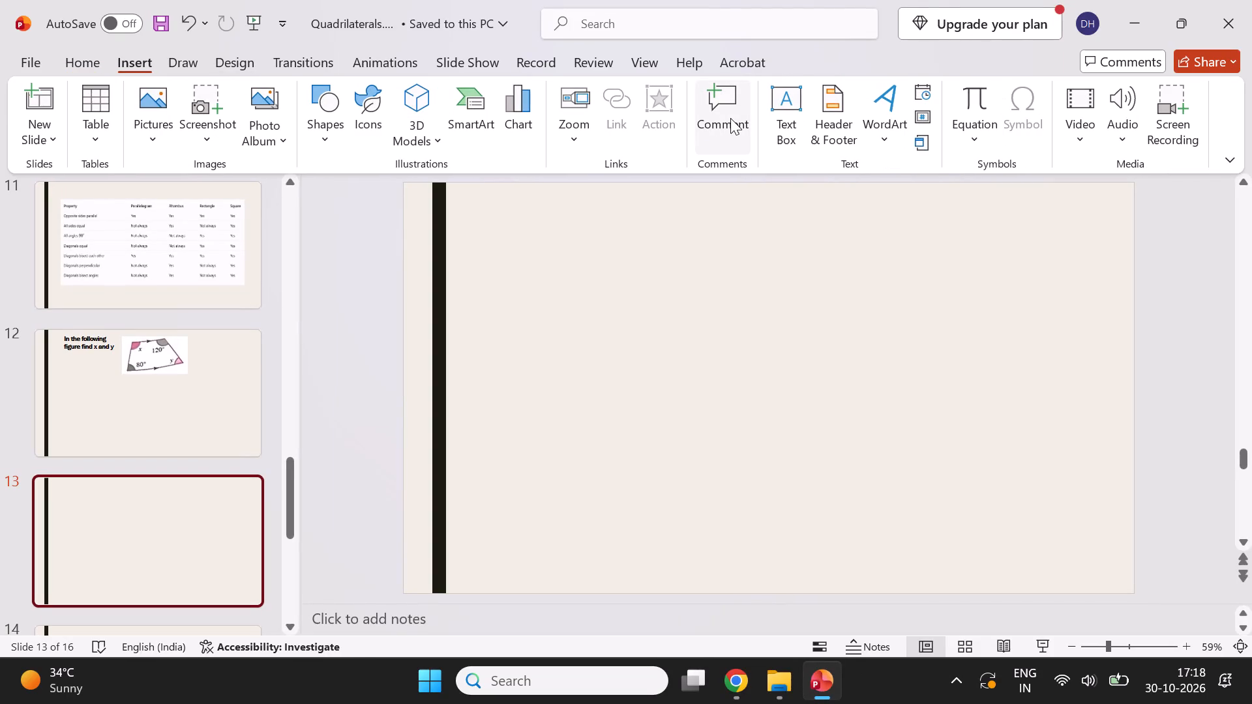
Add a wide text box across the top of slide 13 and paste in the copied isosceles trapezium 2:3 angle-ratio question.
click(786, 121)
drag(470, 199, 1073, 312)
key(ctrl+v)
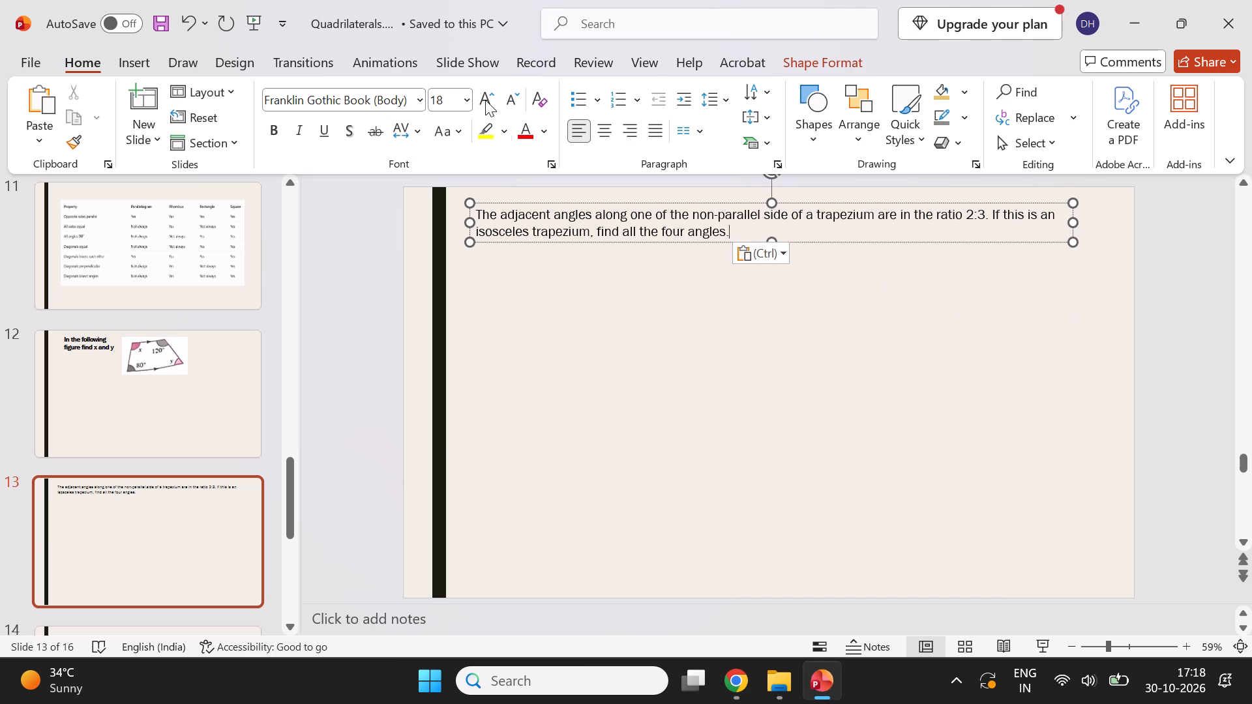
Make the whole trapezium question on slide 13 bold and enlarge its text to size 32.
key(ctrl+a)
key(ctrl+b)
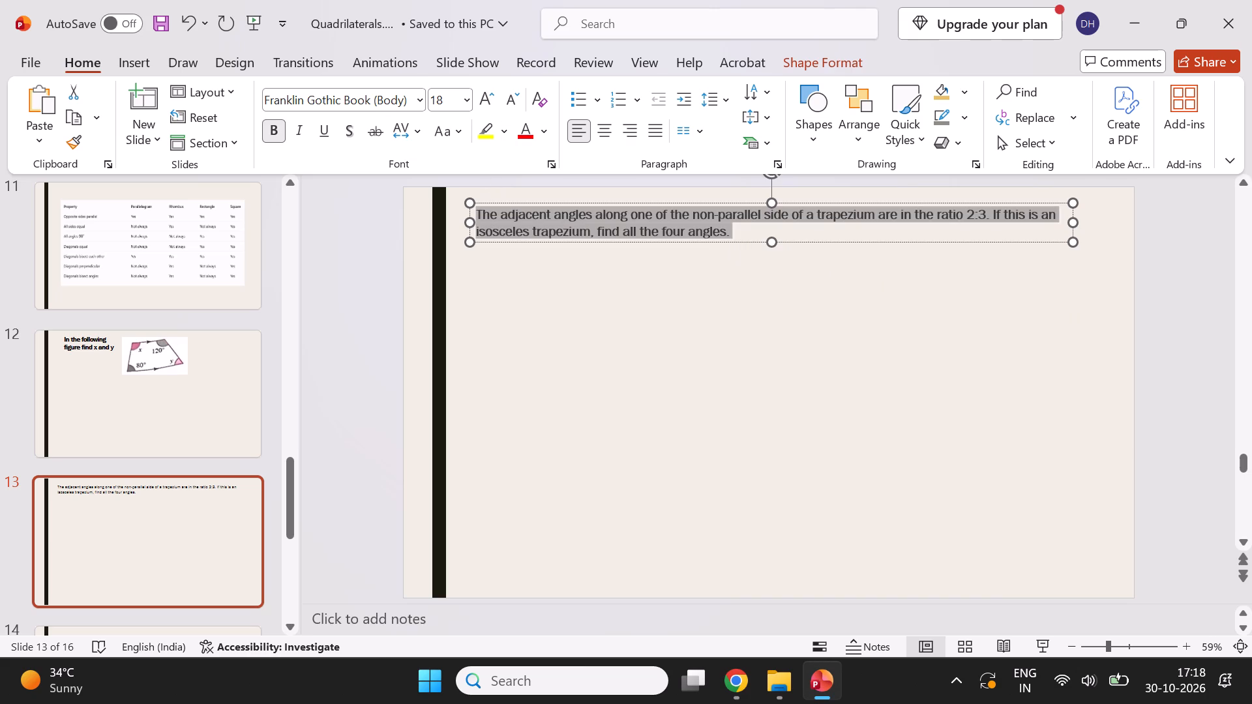
triple_click(486, 96)
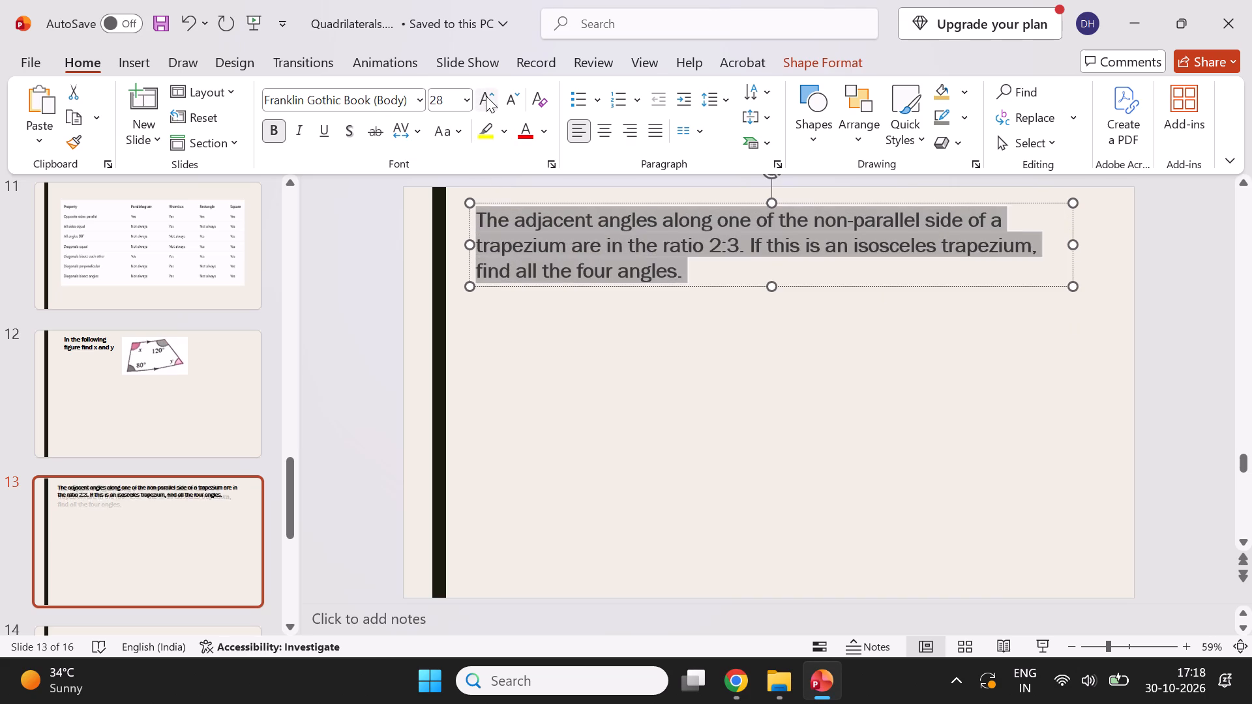
click(486, 96)
click(869, 339)
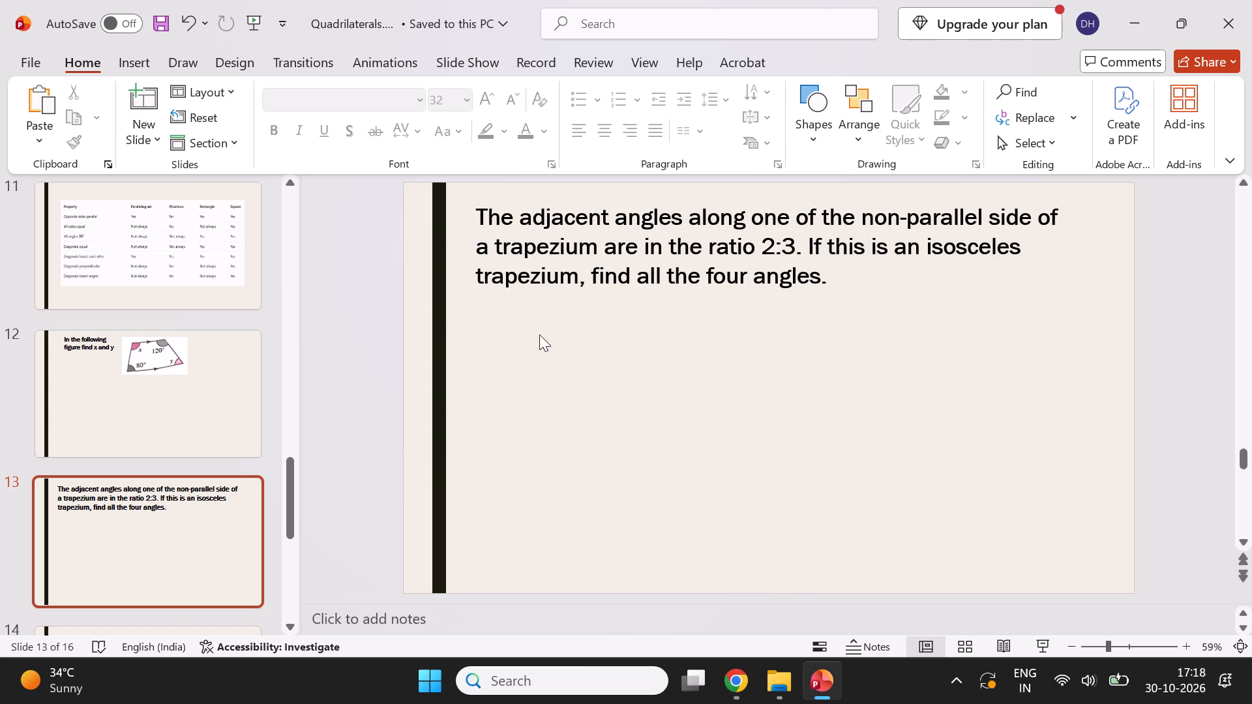
Number the find x and y question on slide 12 by adding "1. " before its first word.
click(119, 382)
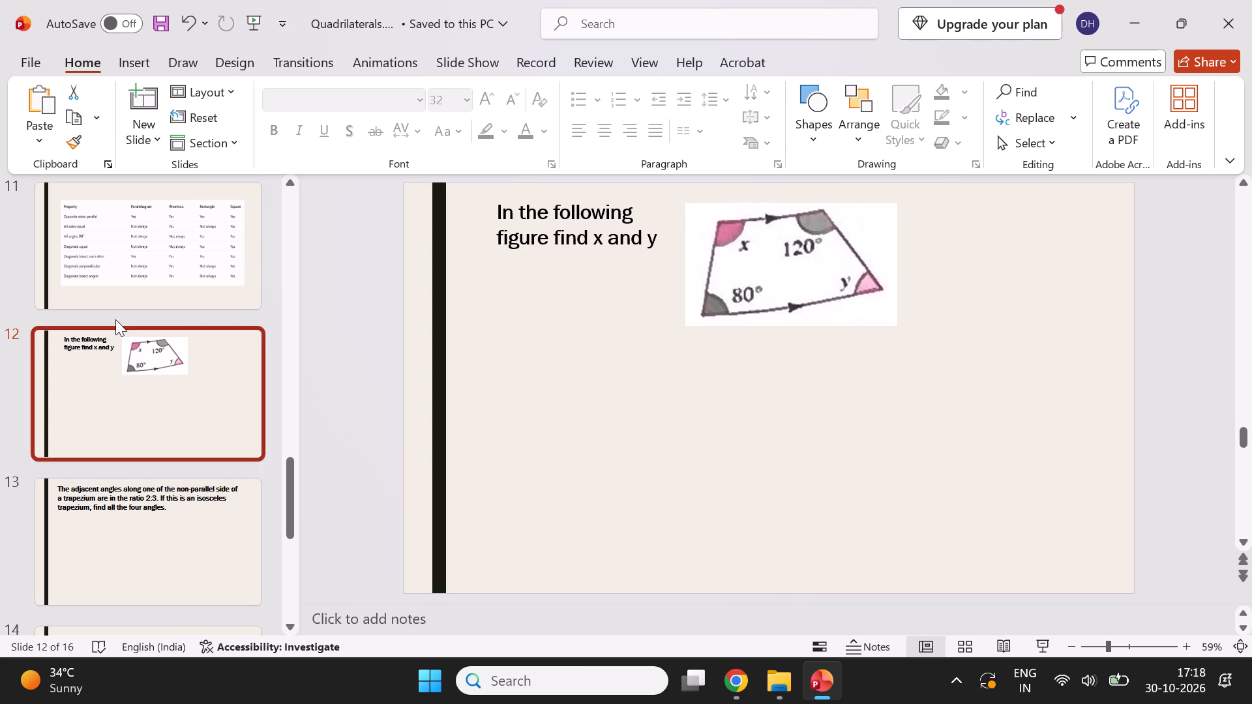
click(496, 211)
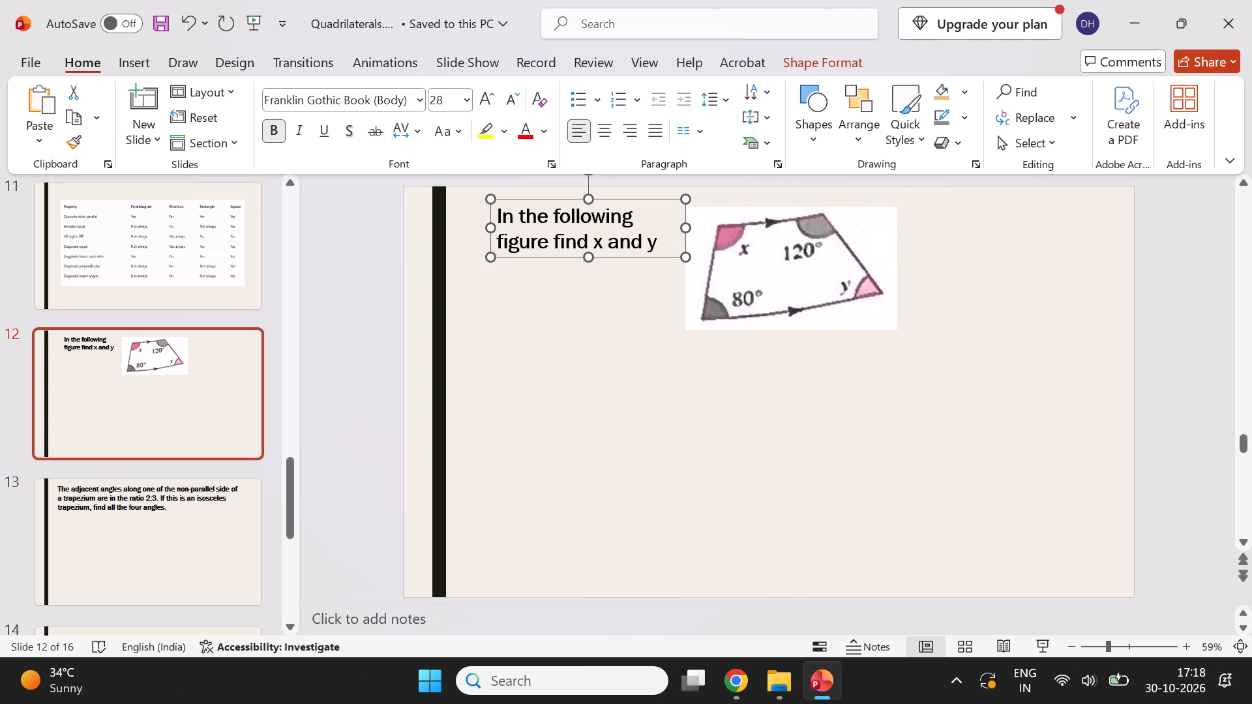
click(501, 220)
key(Left)
text(1.)
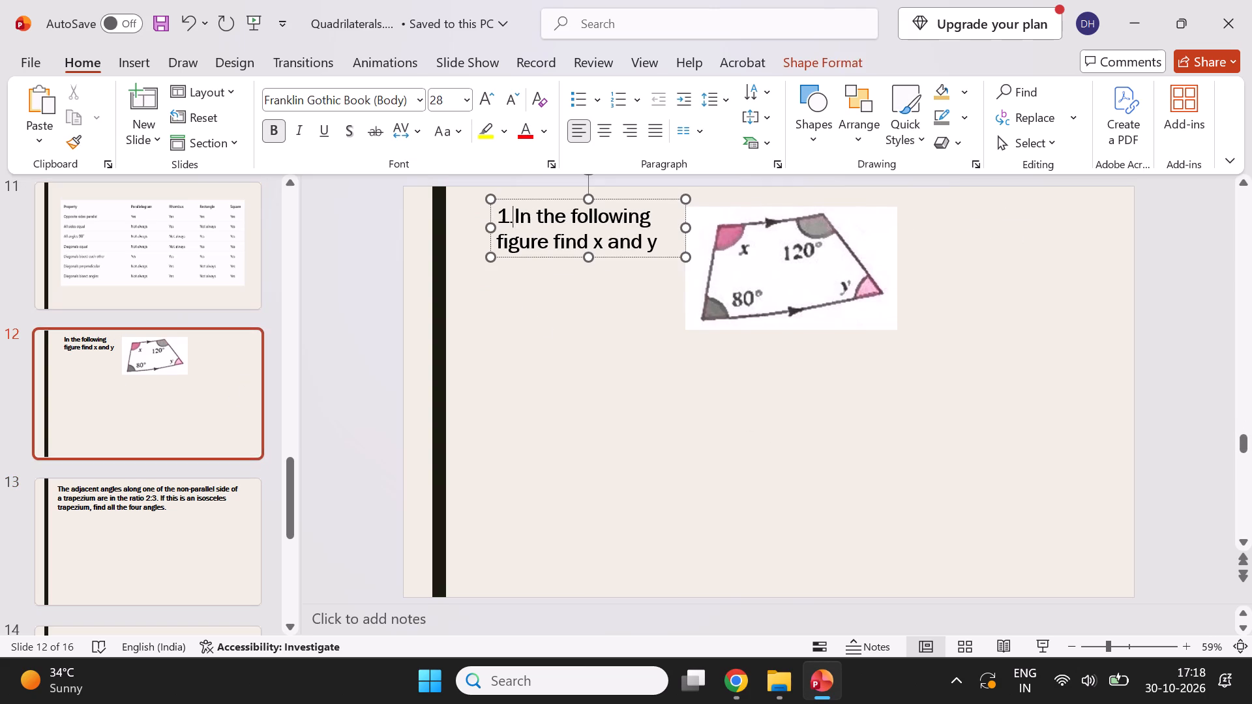
key(space)
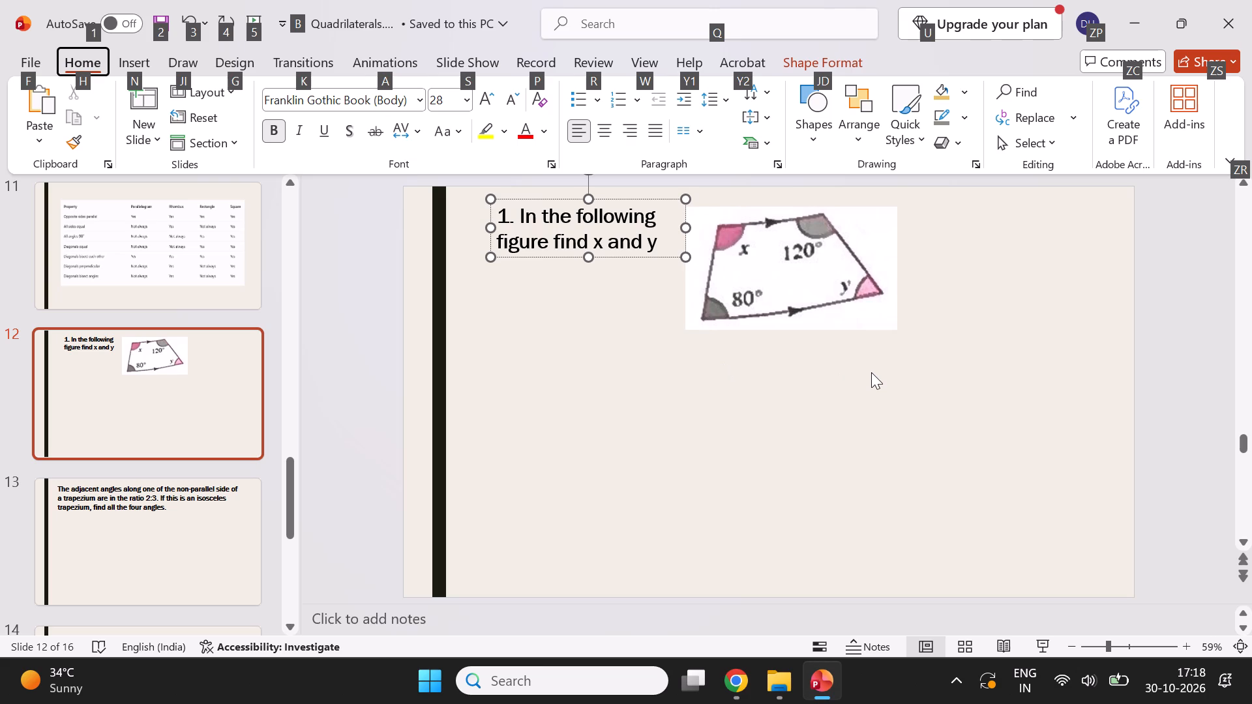
Number the trapezium question on slide 13 by adding "2." before its first word.
click(108, 555)
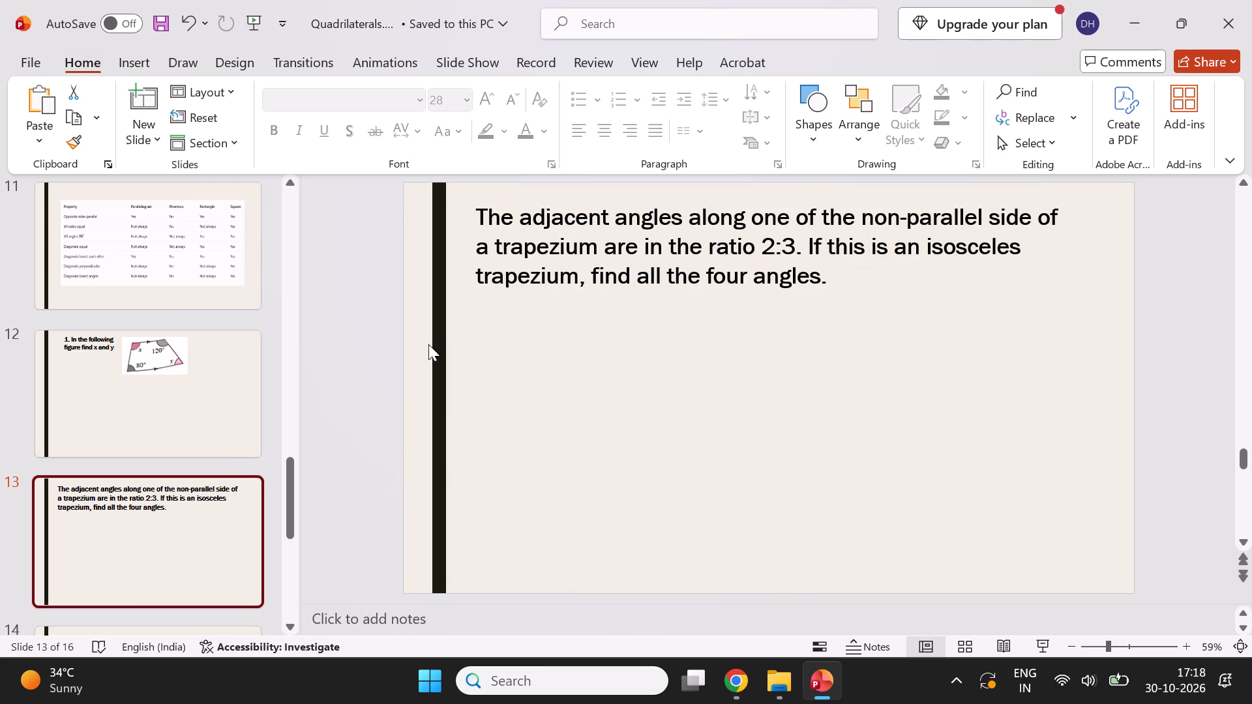
click(478, 216)
text(2.)
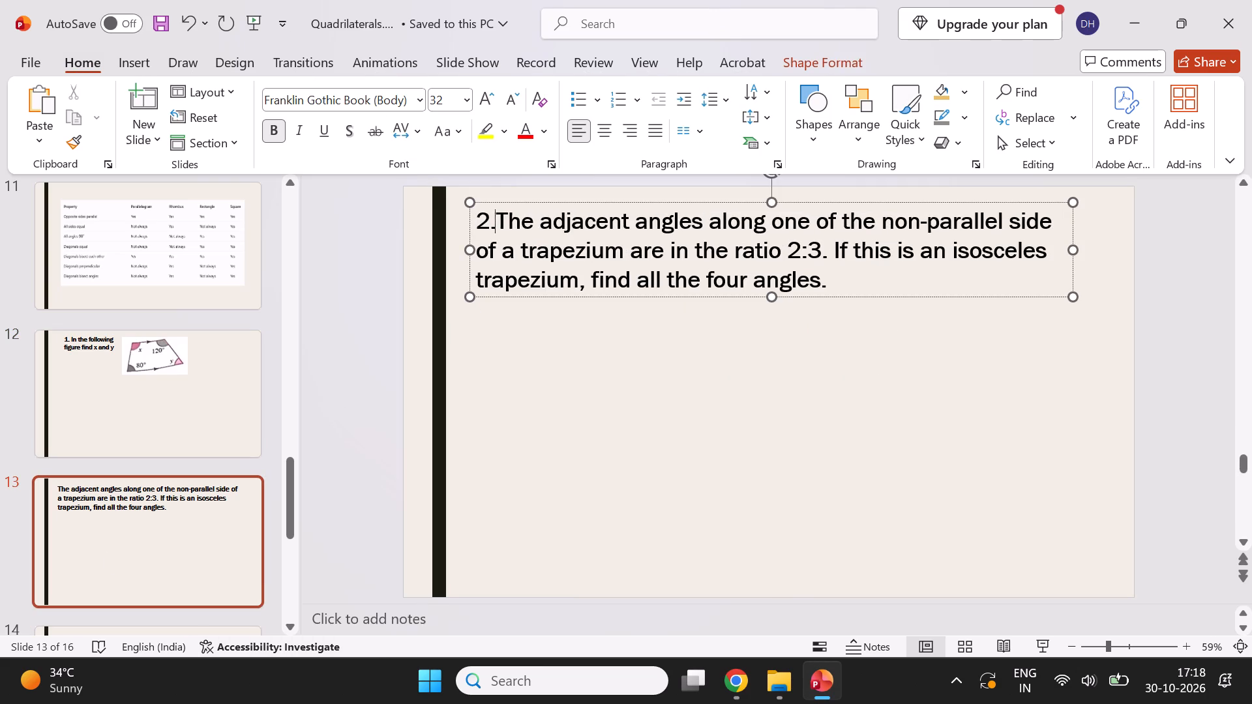
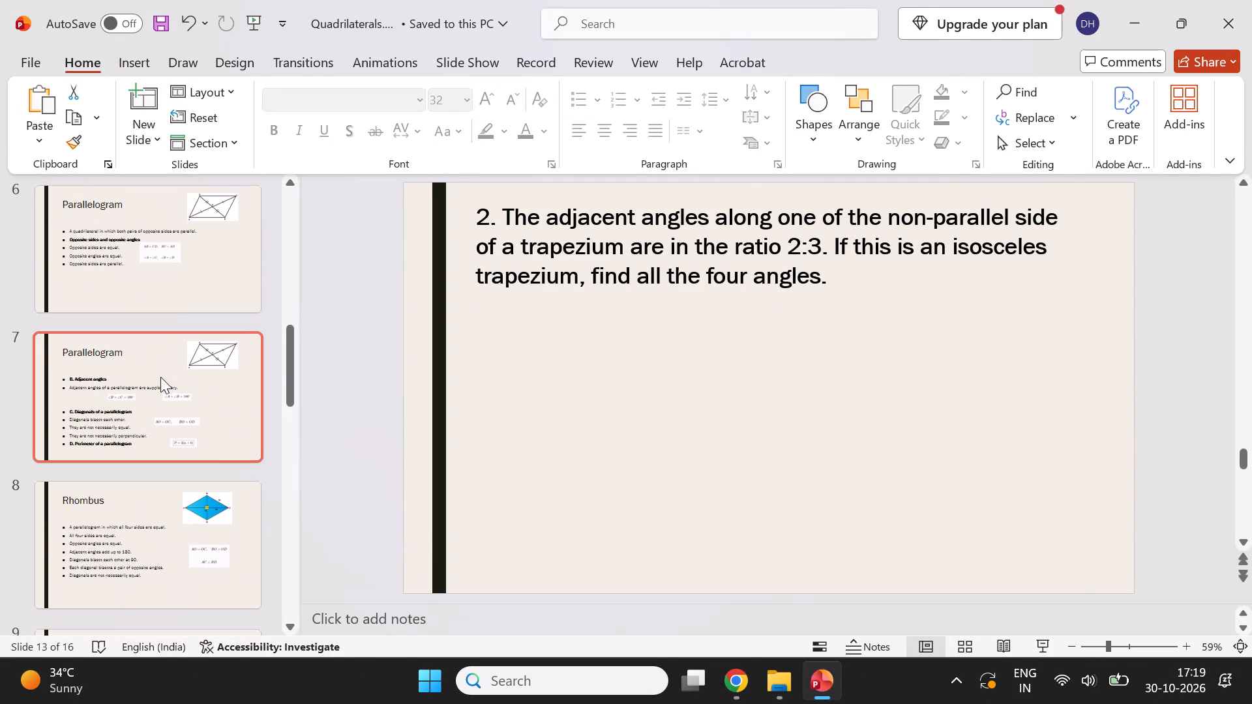
Add a wide text box across the top of blank slide 14 and start its text with "ARROW HE".
scroll(160, 377, up, 1)
scroll(160, 377, down, 3)
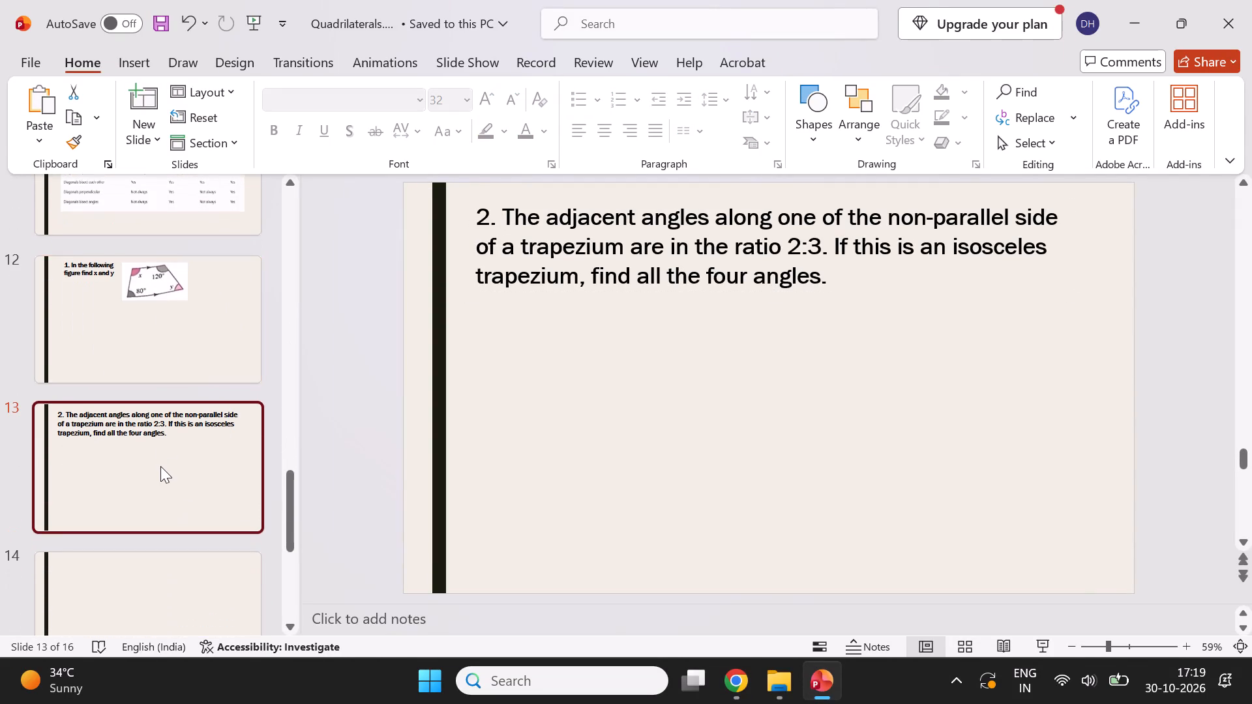
scroll(160, 466, down, 1)
scroll(144, 302, up, 1)
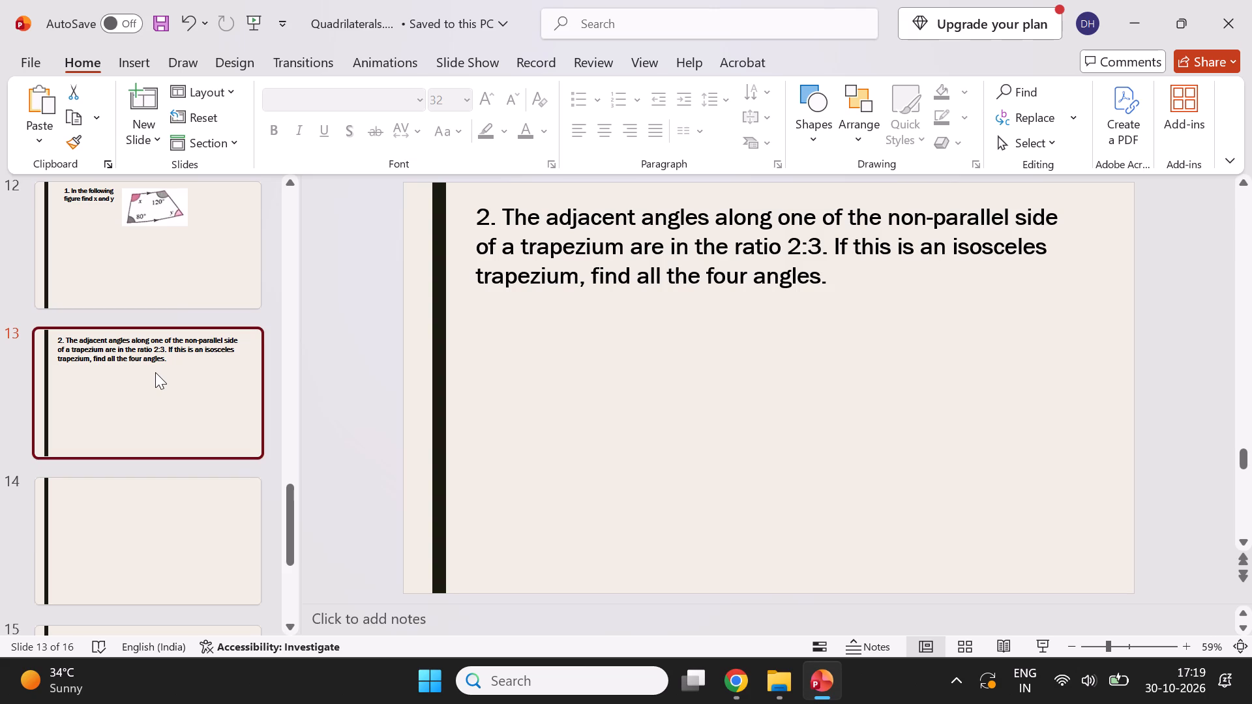
click(152, 502)
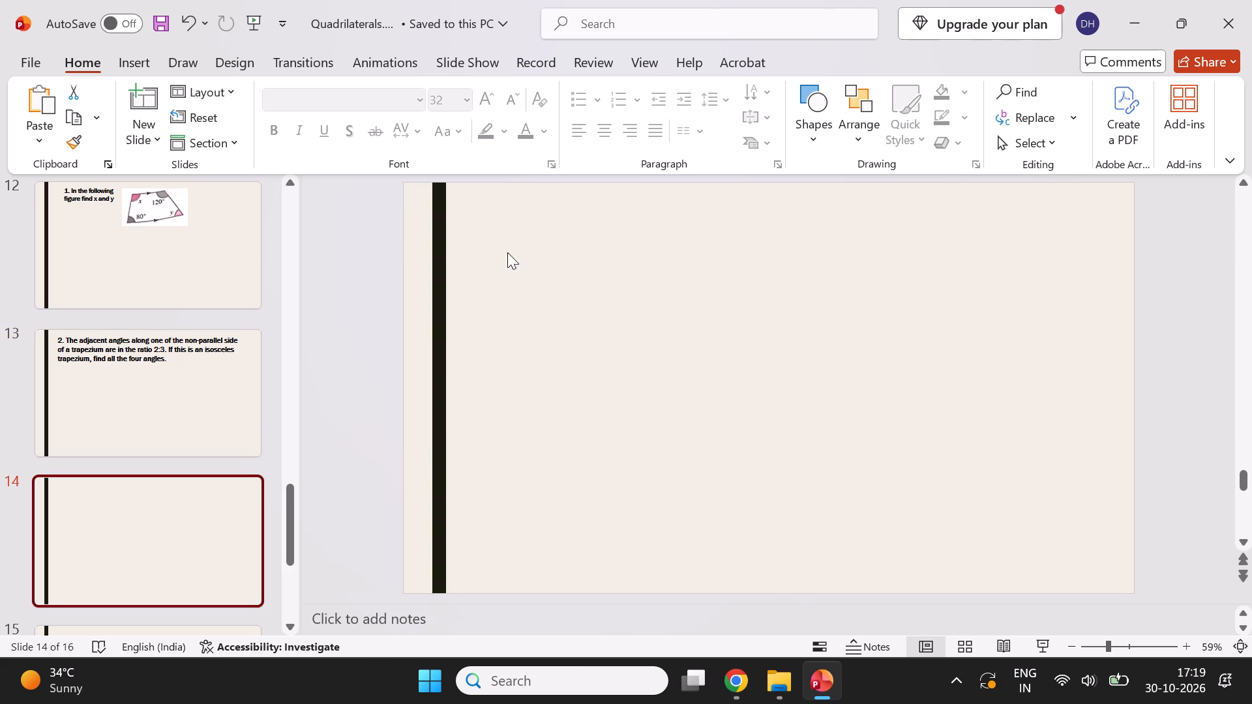
click(138, 65)
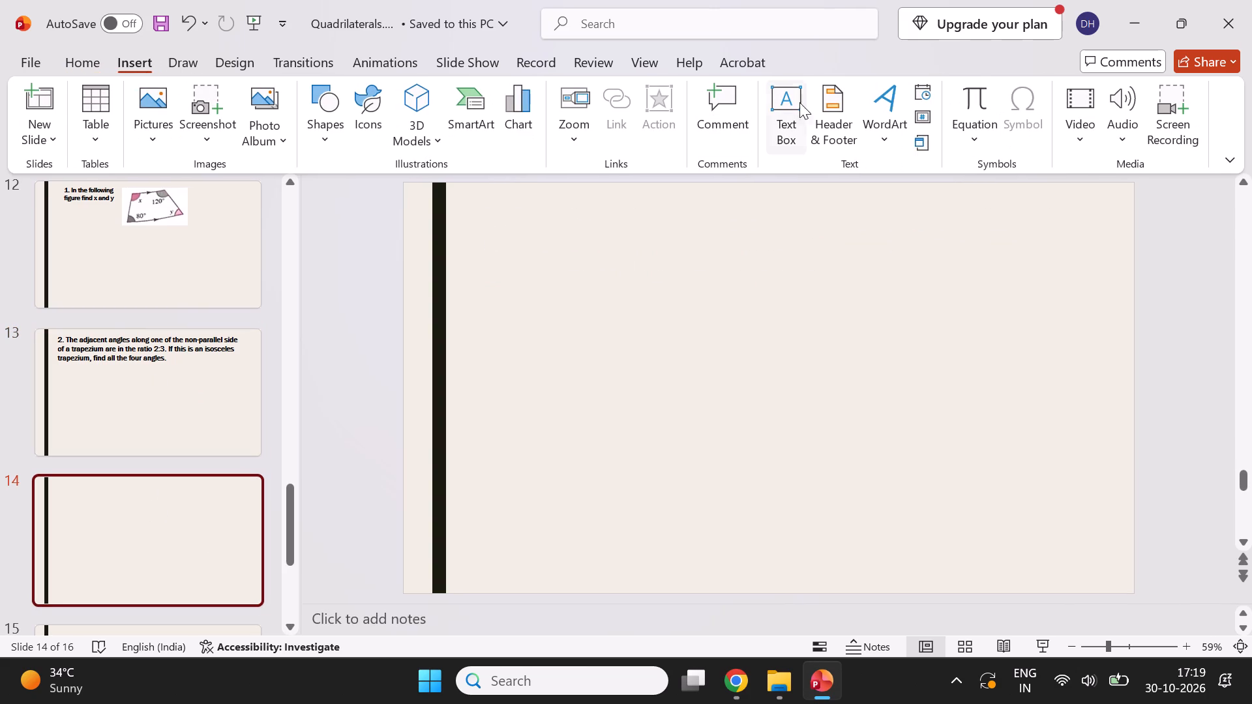
click(798, 110)
drag(468, 196, 1028, 284)
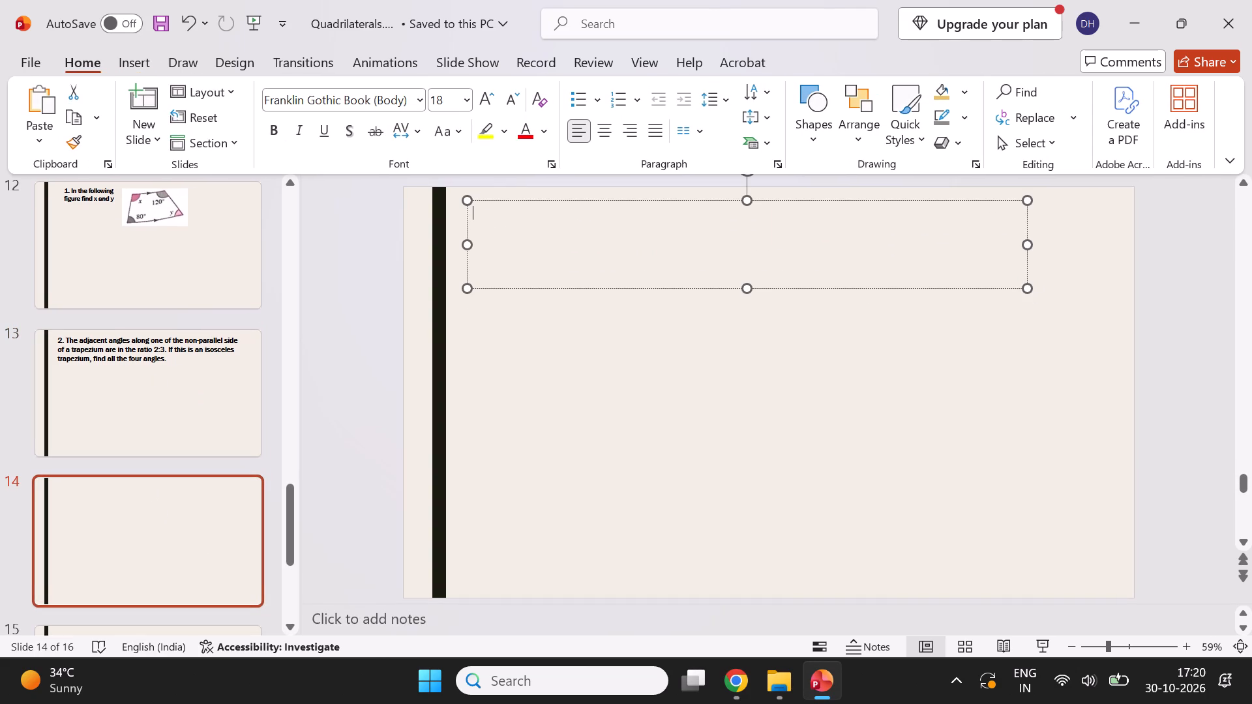
text(ARRAO)
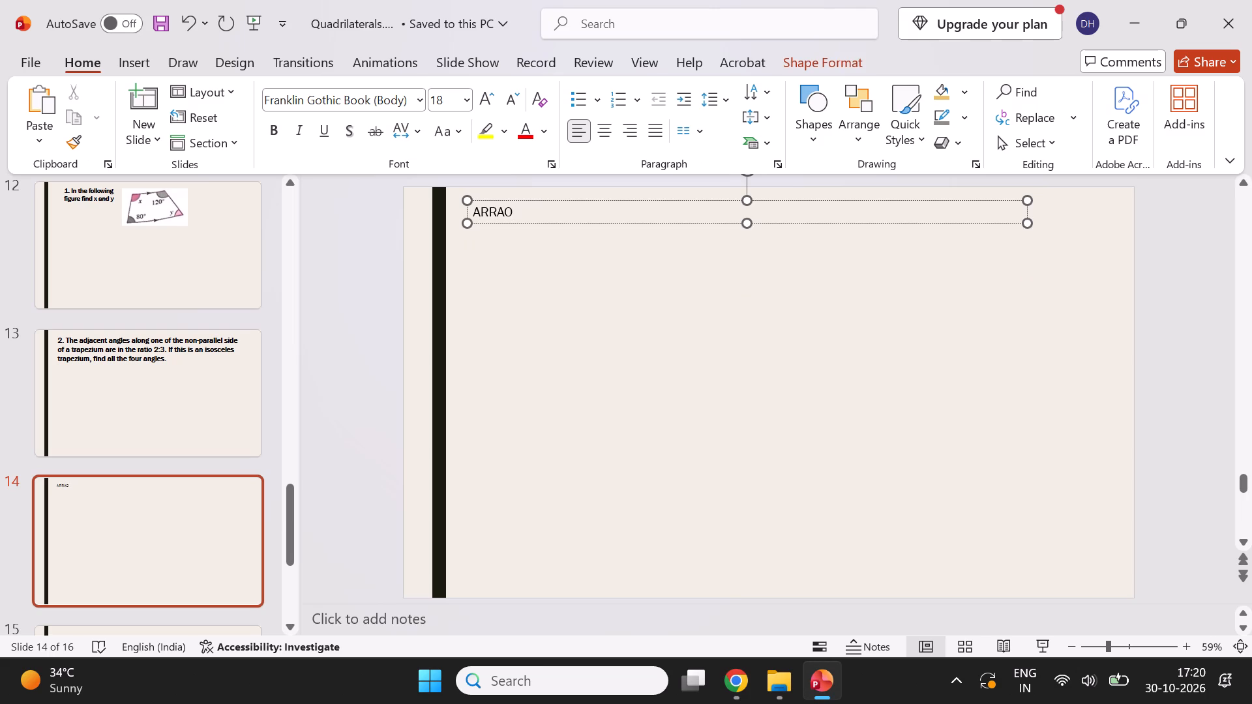
key(BackSpace)
key(BackSpace)
text(OW HE)
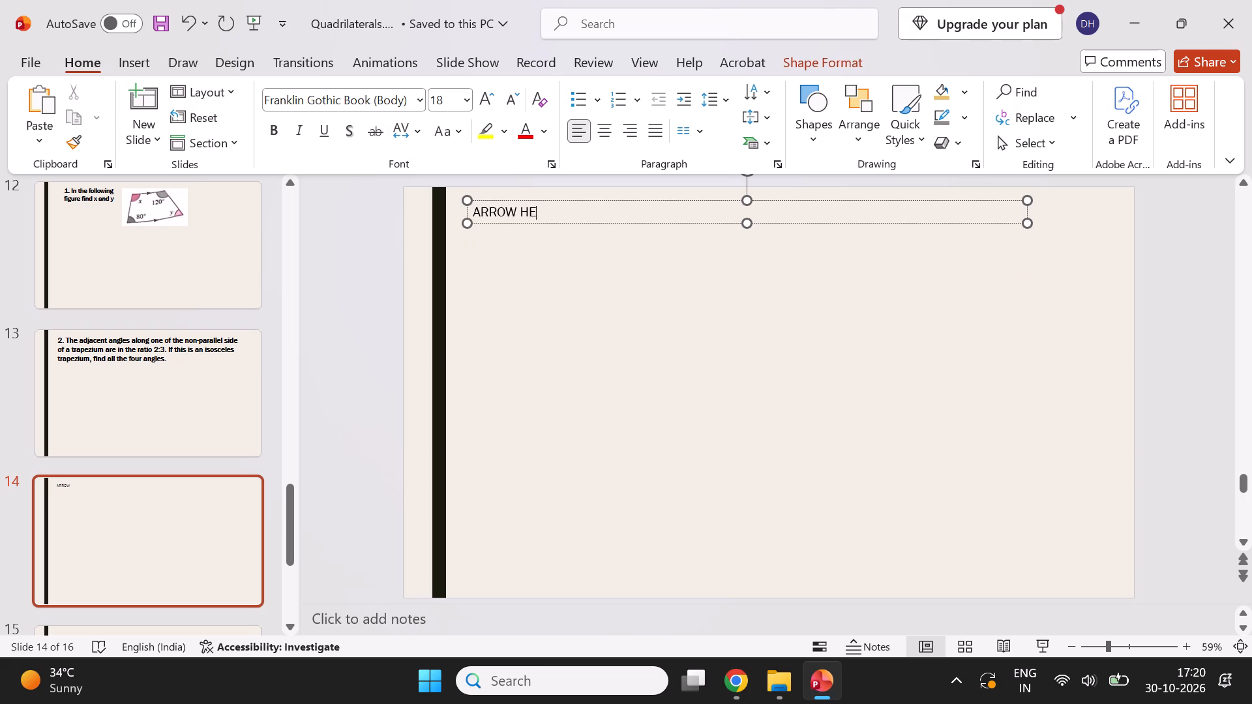
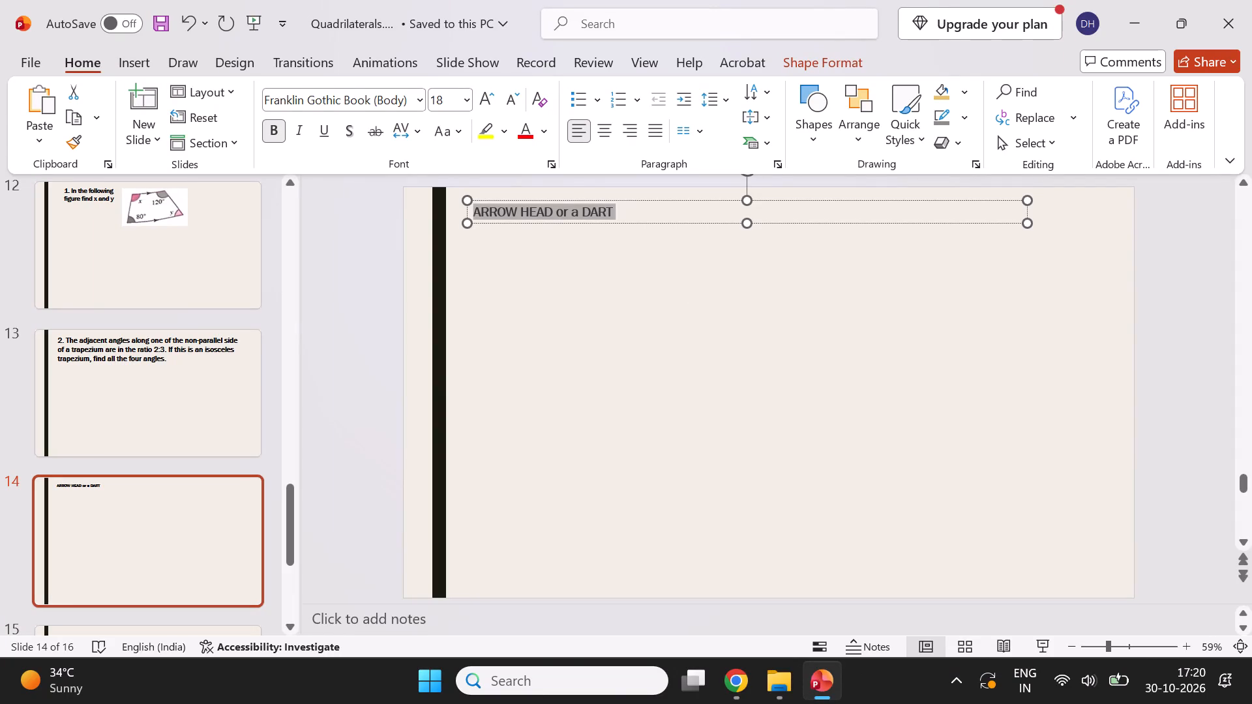
Increase the font size of the selected "ARROW HEAD or a DART" heading on slide 14 to 28.
triple_click(483, 101)
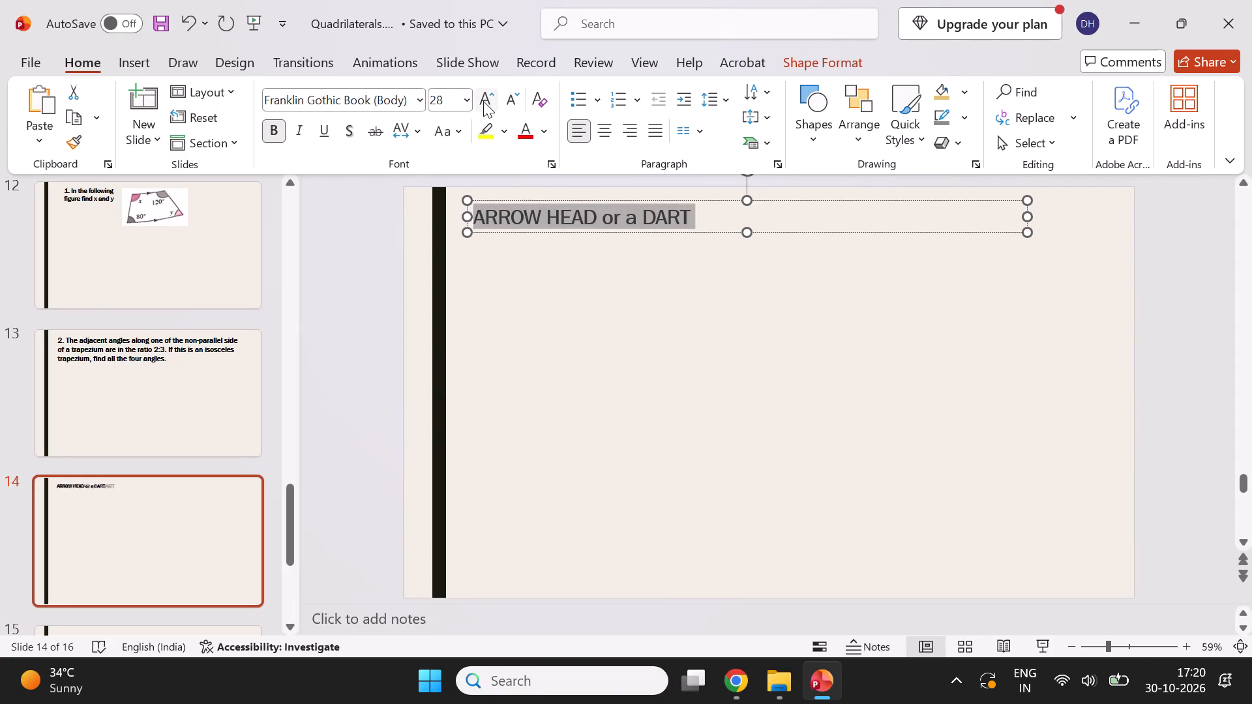
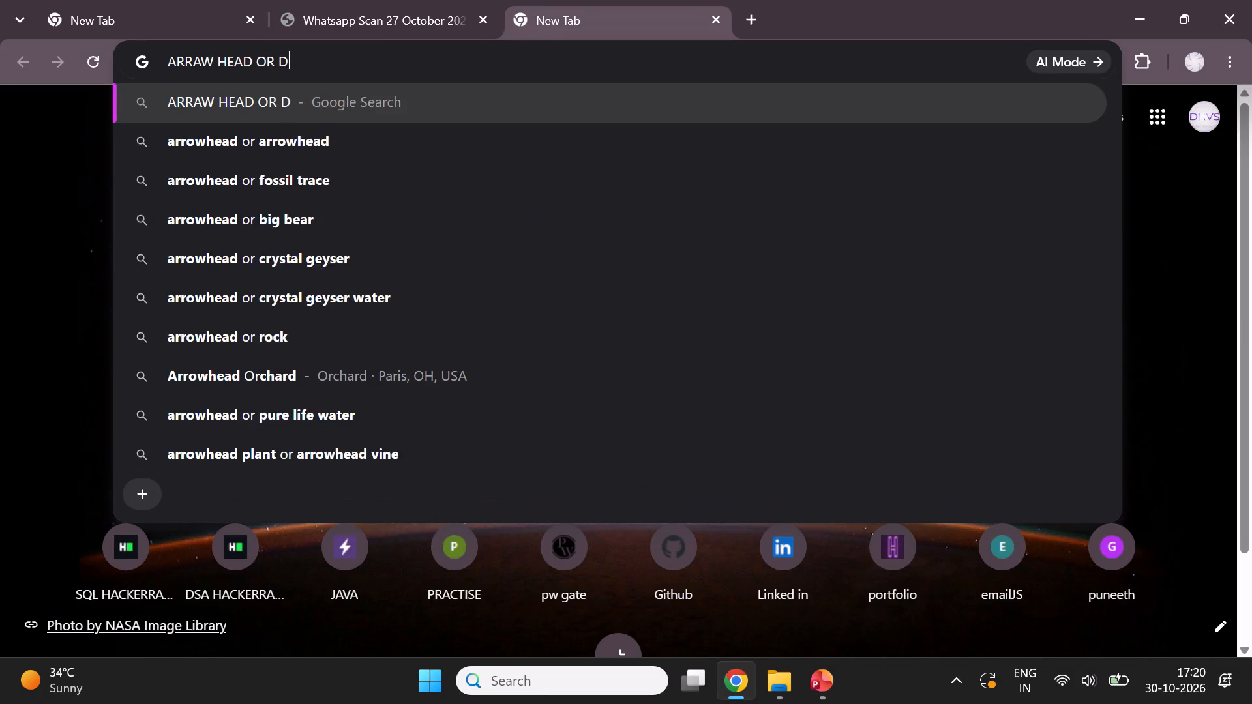
Search the web for "ARRAW HEAD OR DART" and look through the image results for a suitable dart figure.
text(ART)
key(Return)
scroll(389, 406, down, 1)
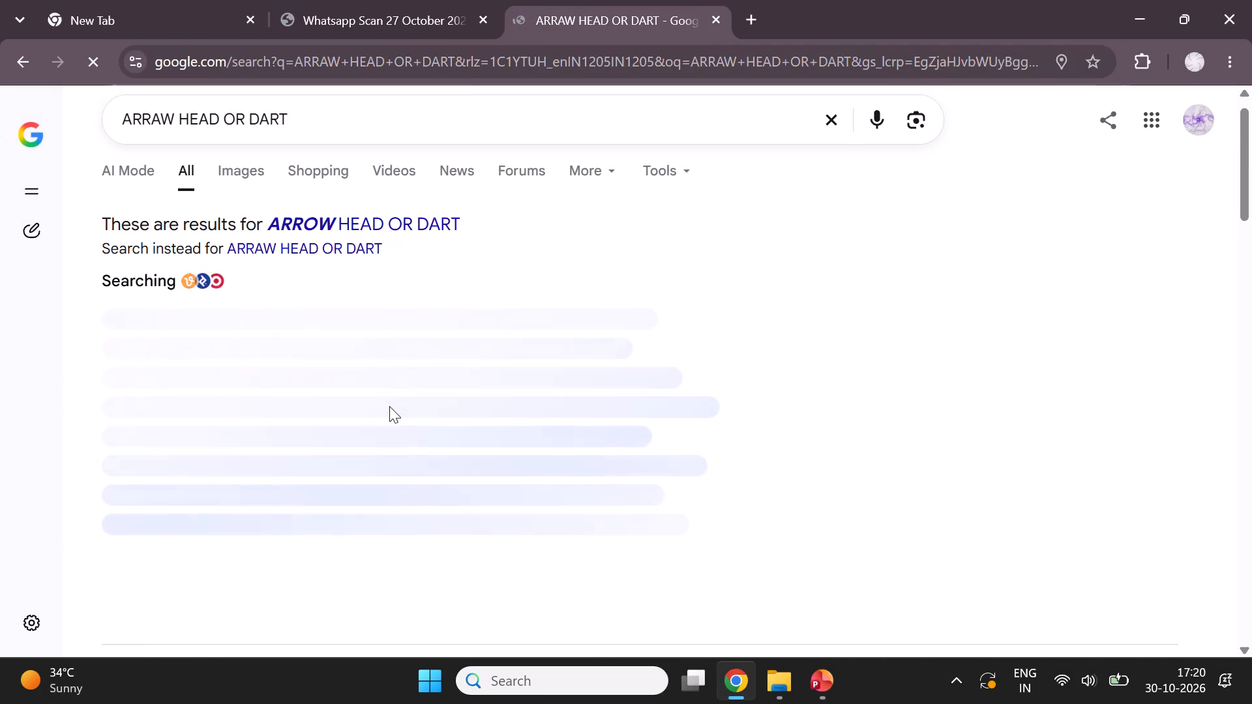
scroll(389, 406, down, 1)
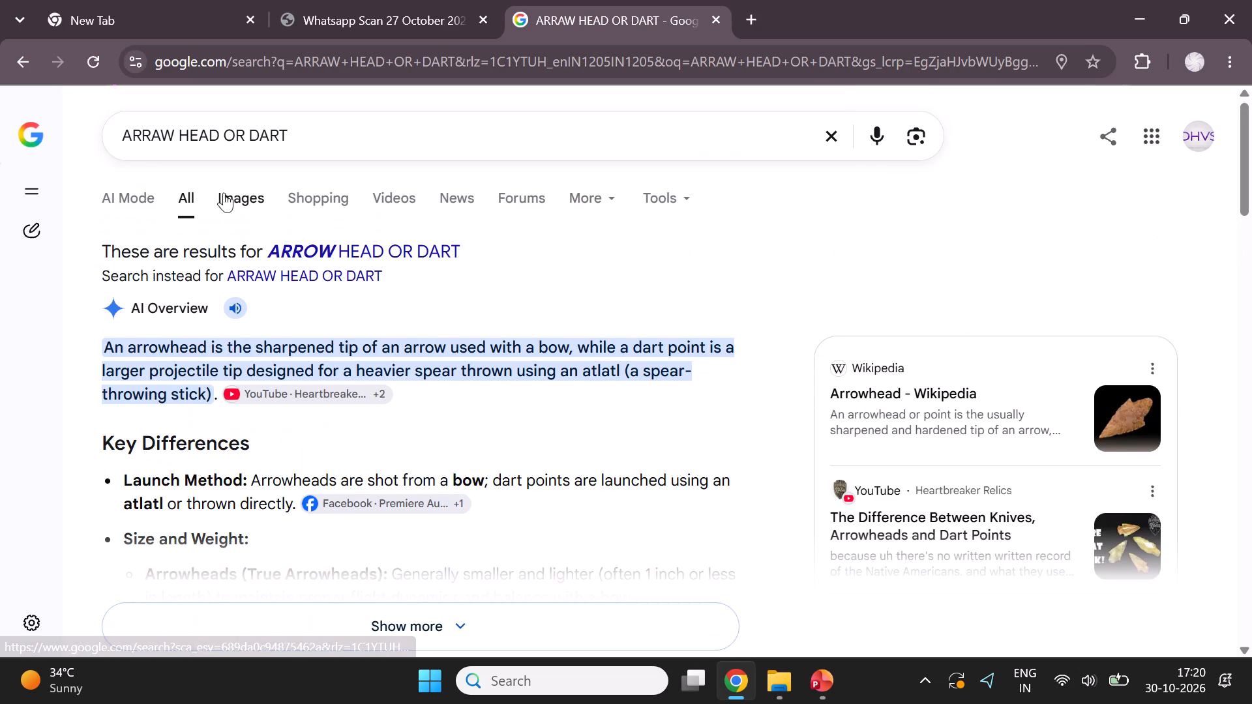
click(231, 196)
scroll(439, 383, down, 2)
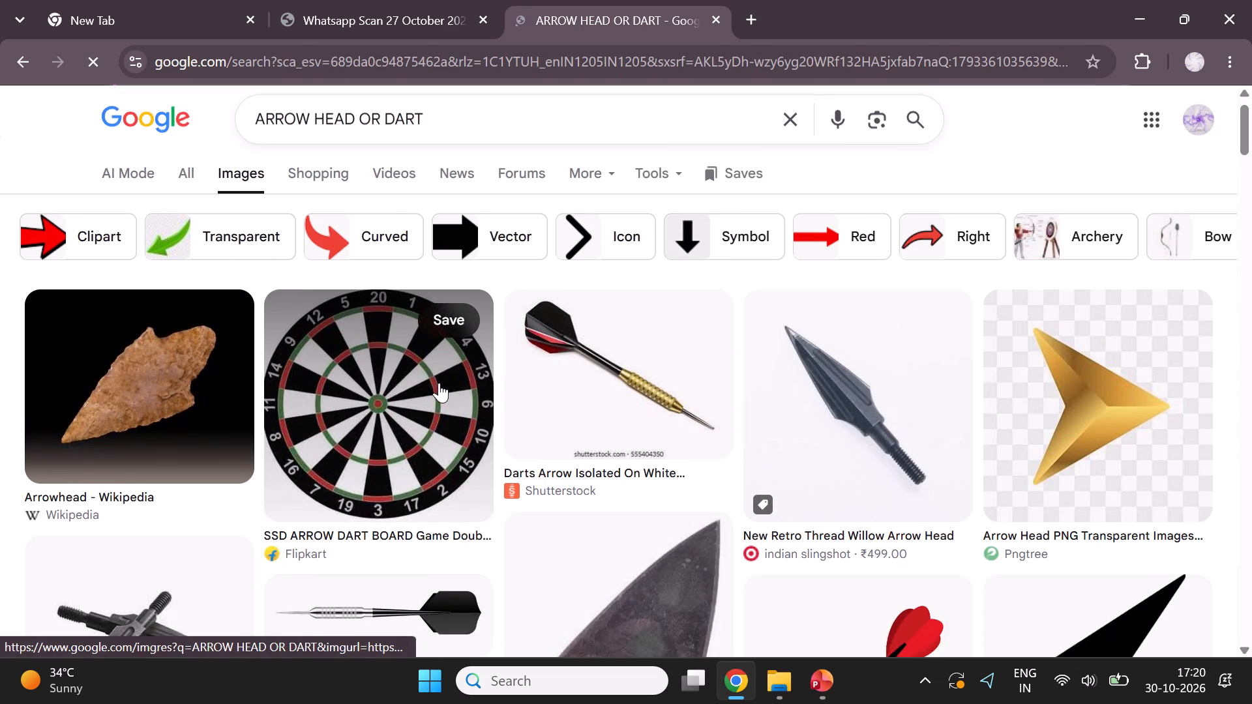
scroll(439, 383, down, 4)
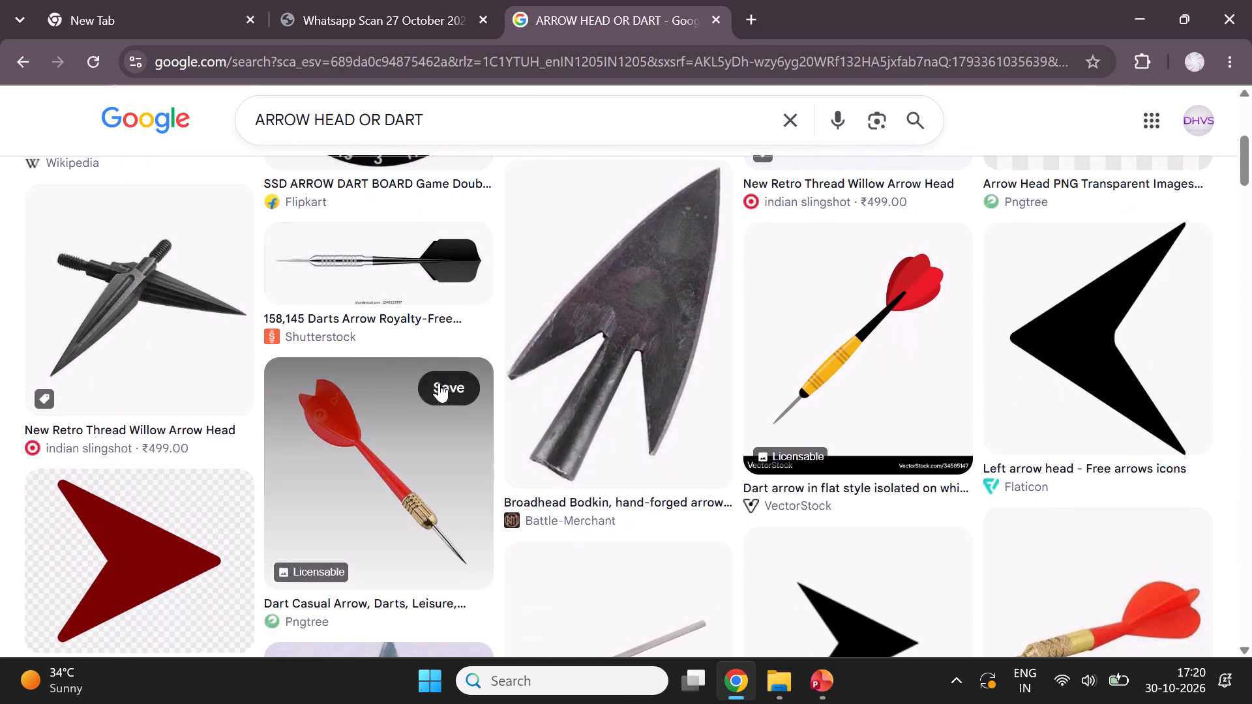
scroll(439, 383, down, 4)
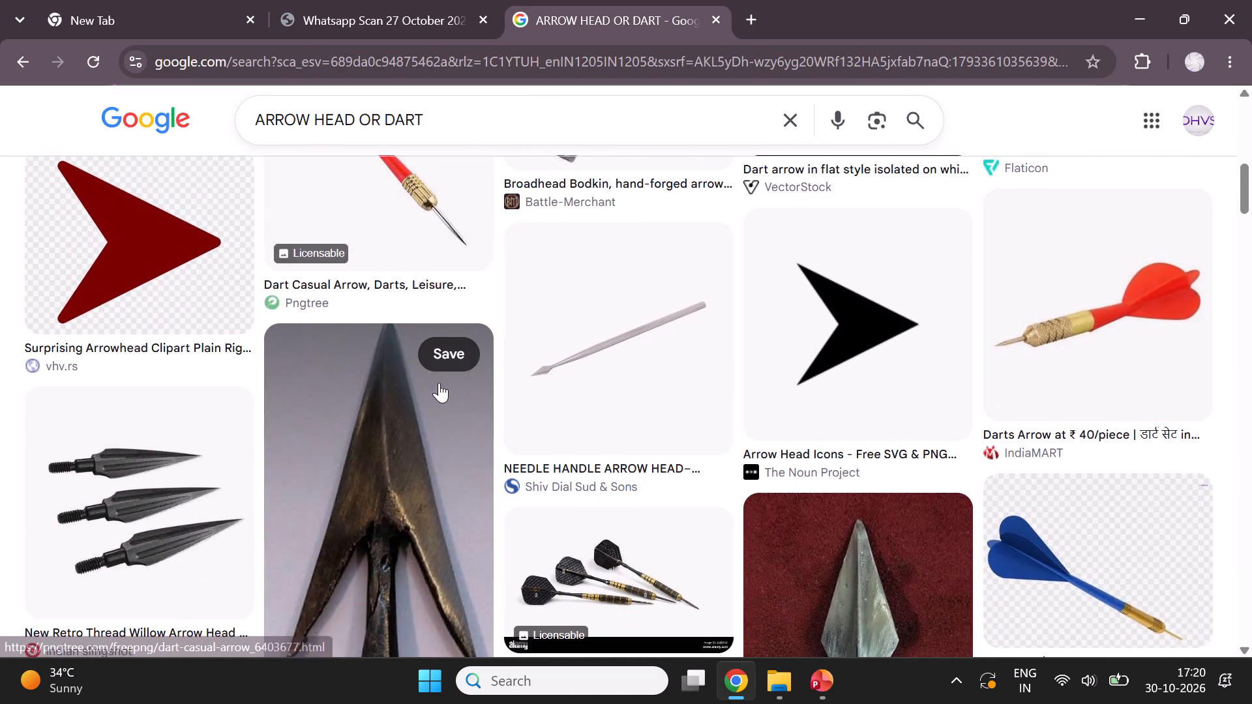
scroll(439, 383, down, 3)
scroll(439, 383, up, 5)
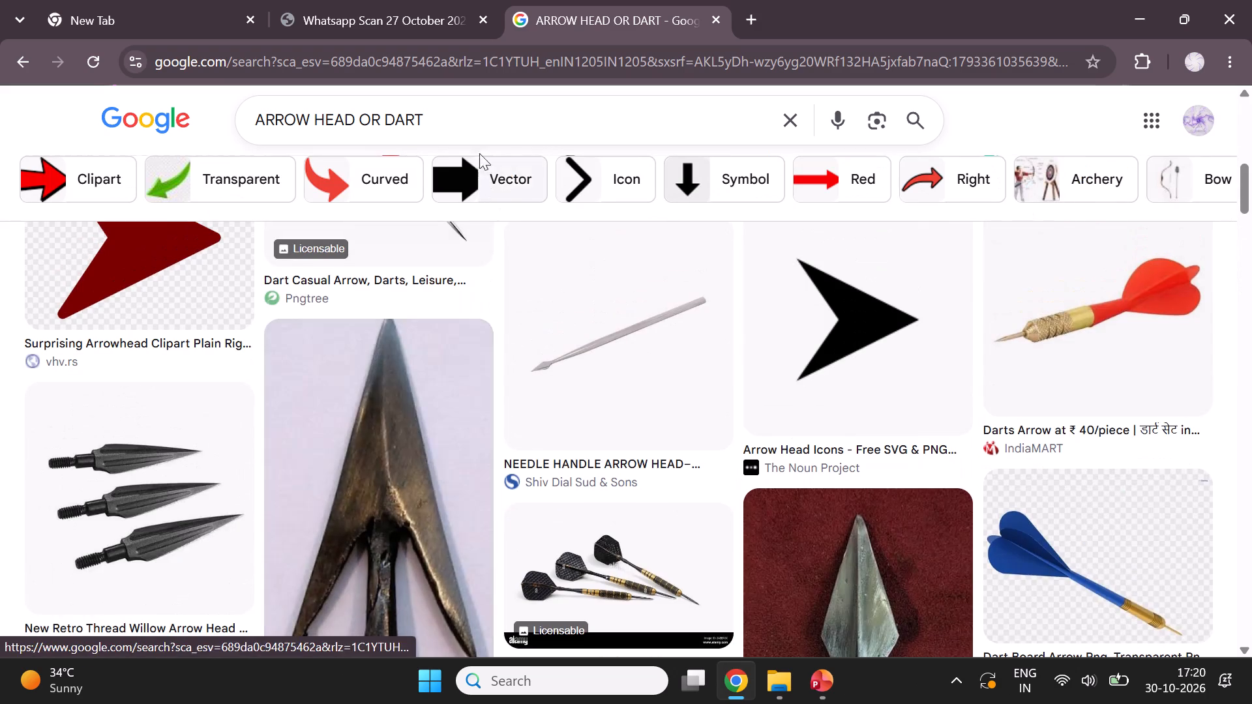
Refine the image search to "ARROW HEAD OR DART SHAPE MATHS".
click(467, 129)
key(space)
text(SHPAR)
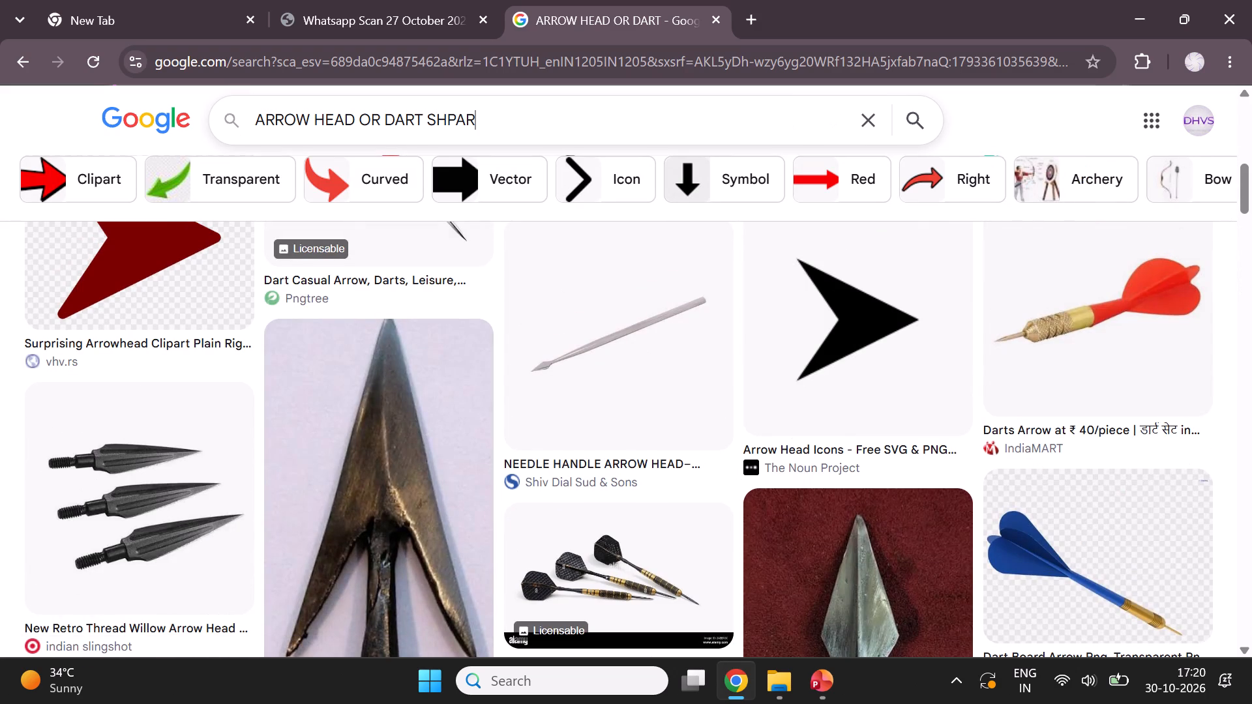
key(BackSpace)
key(BackSpace)
key(BackSpace)
text(APR)
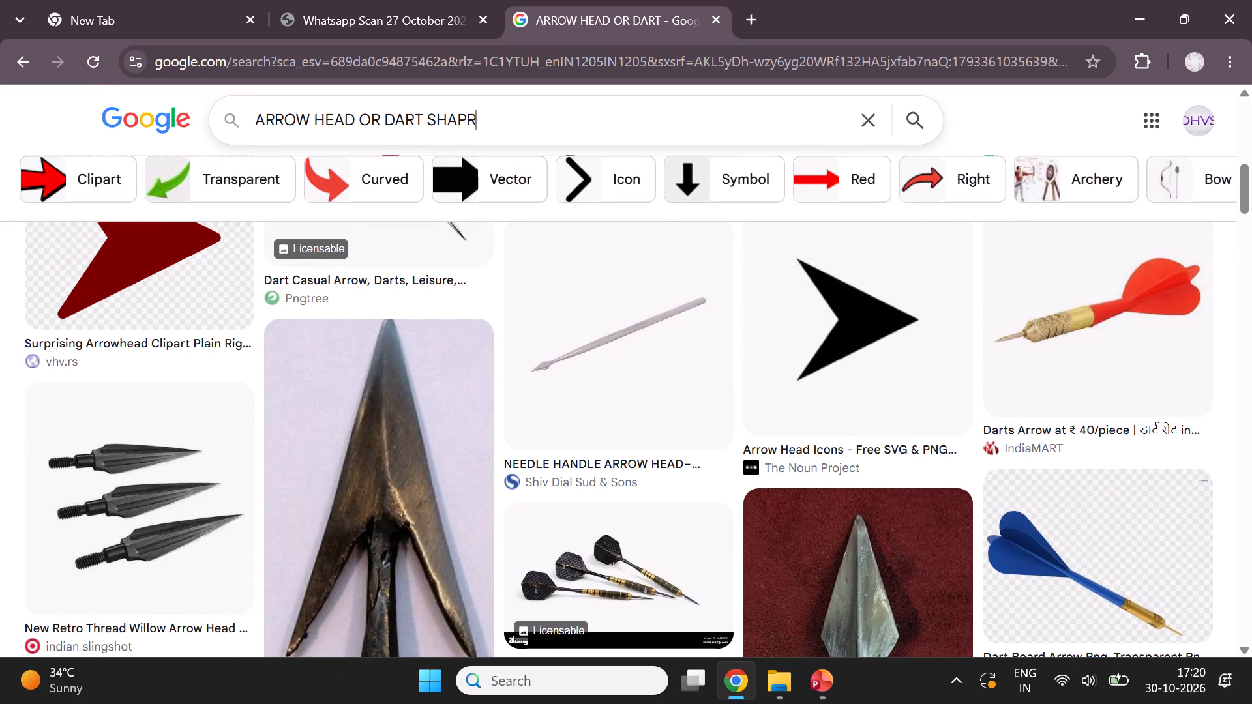
key(BackSpace)
text(E MATHS)
key(Return)
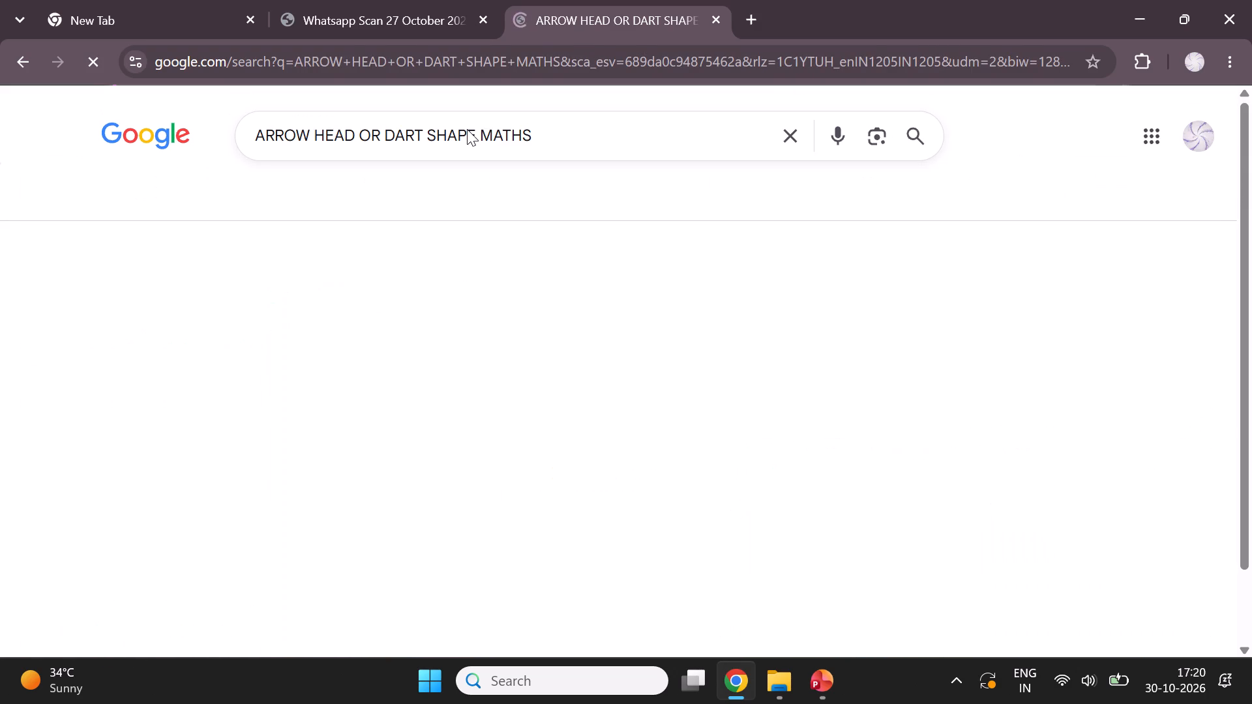
Examine the refined image results for a geometric arrowhead or dart quadrilateral figure suitable for the slide.
scroll(376, 362, down, 2)
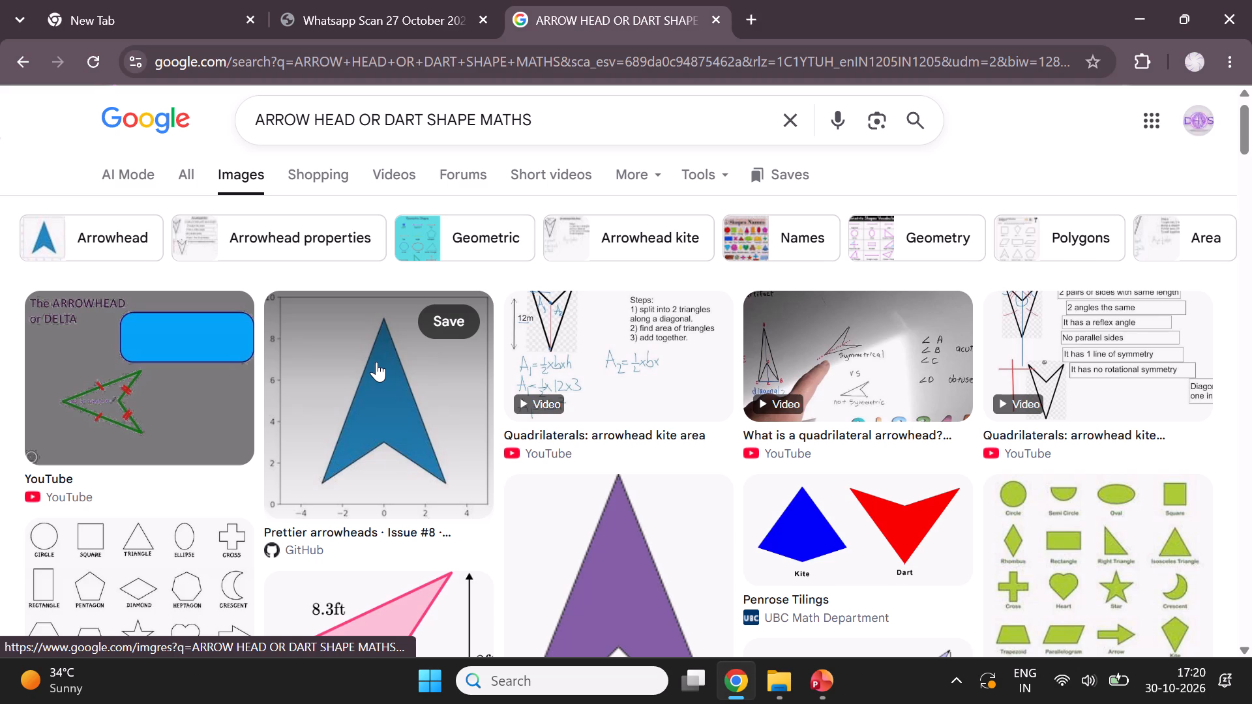
scroll(376, 362, down, 3)
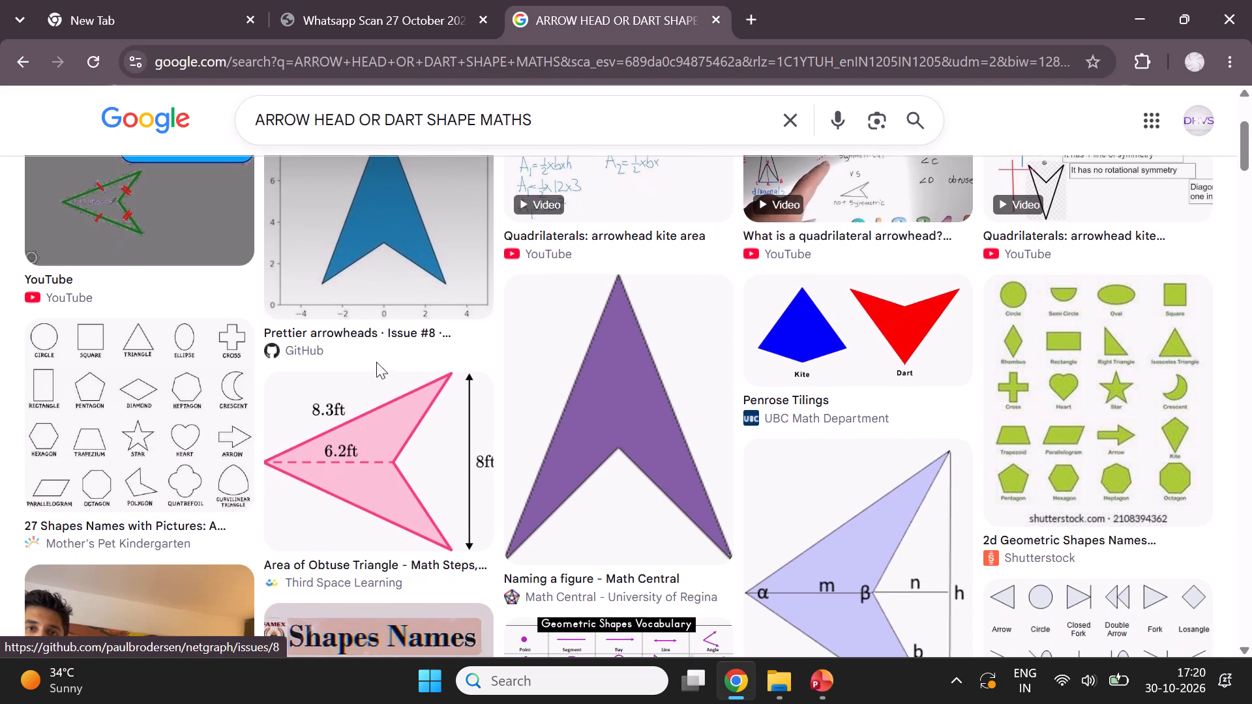
scroll(376, 362, down, 4)
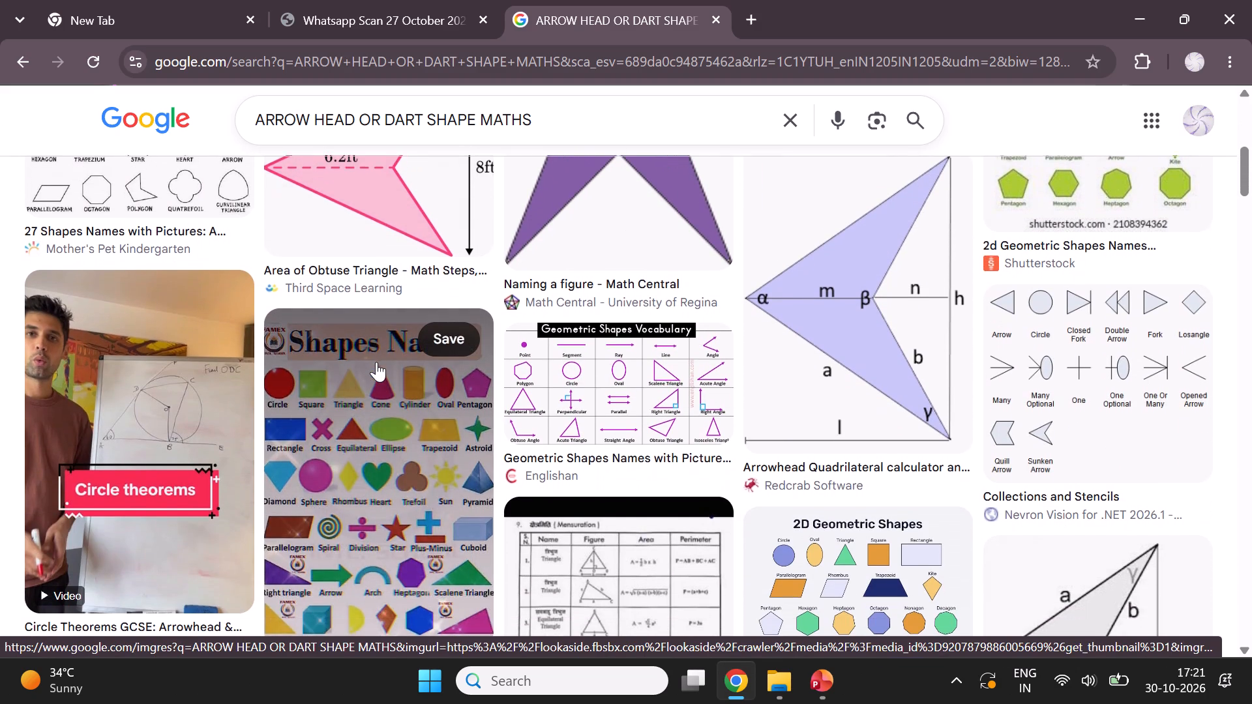
scroll(376, 362, down, 1)
scroll(376, 362, up, 1)
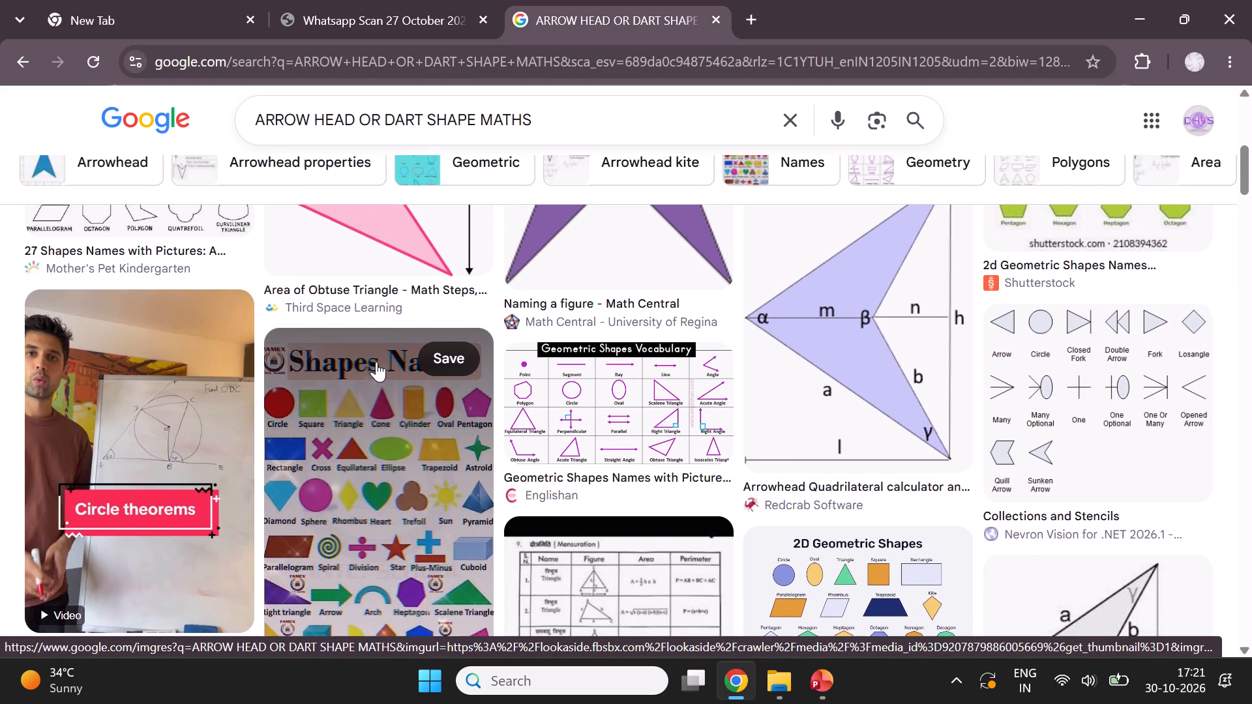
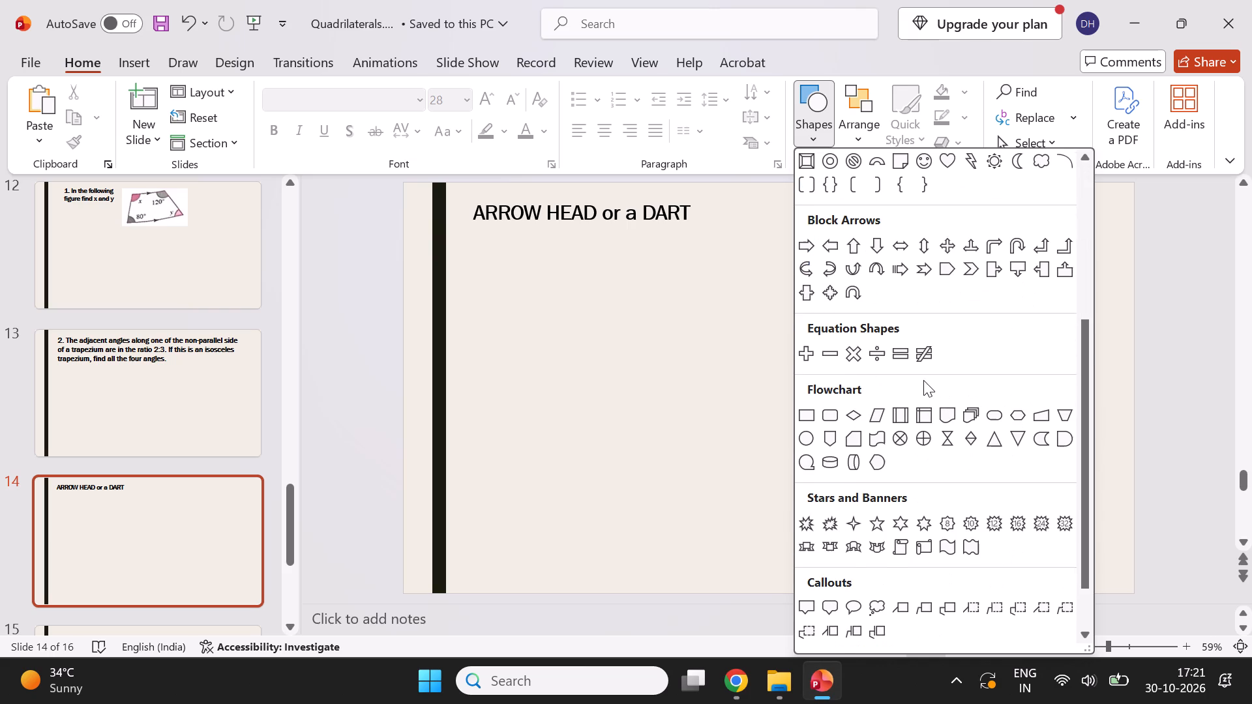
Draw a slanted straight line about 5.59 cm high and 2.45 cm wide beside slide 14's title, using the black line style.
scroll(941, 516, up, 1)
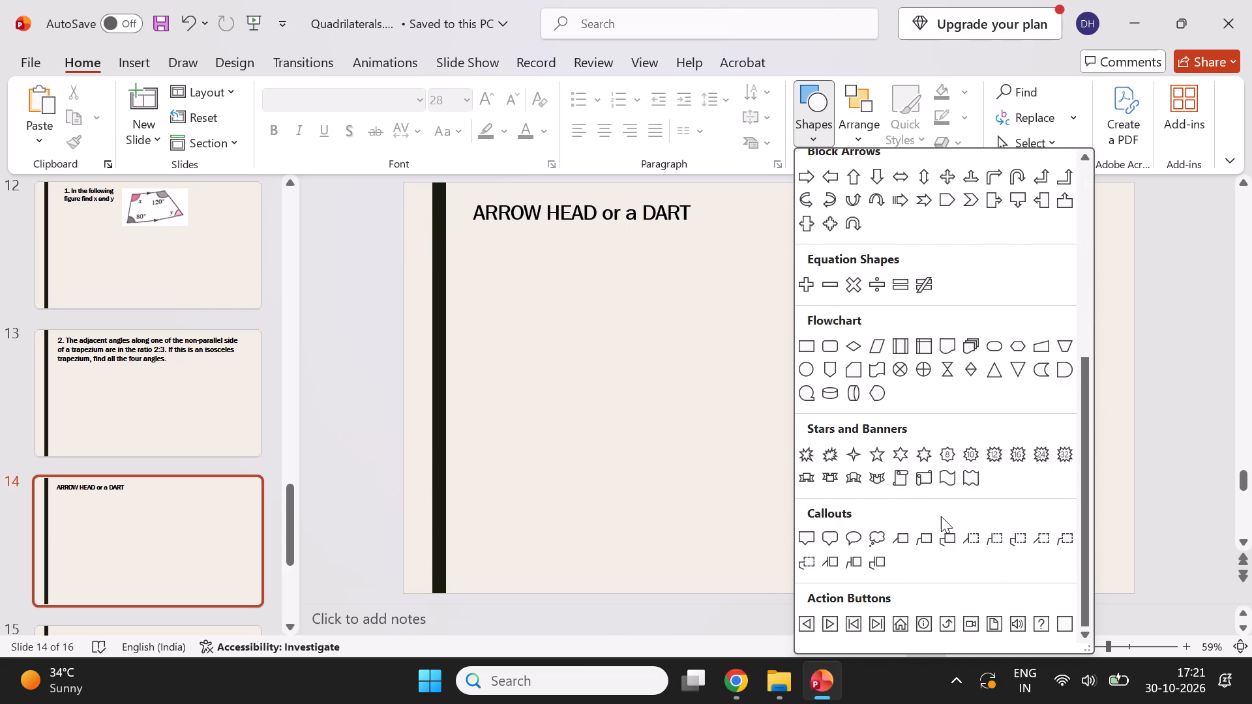
scroll(941, 516, up, 1)
scroll(907, 450, up, 1)
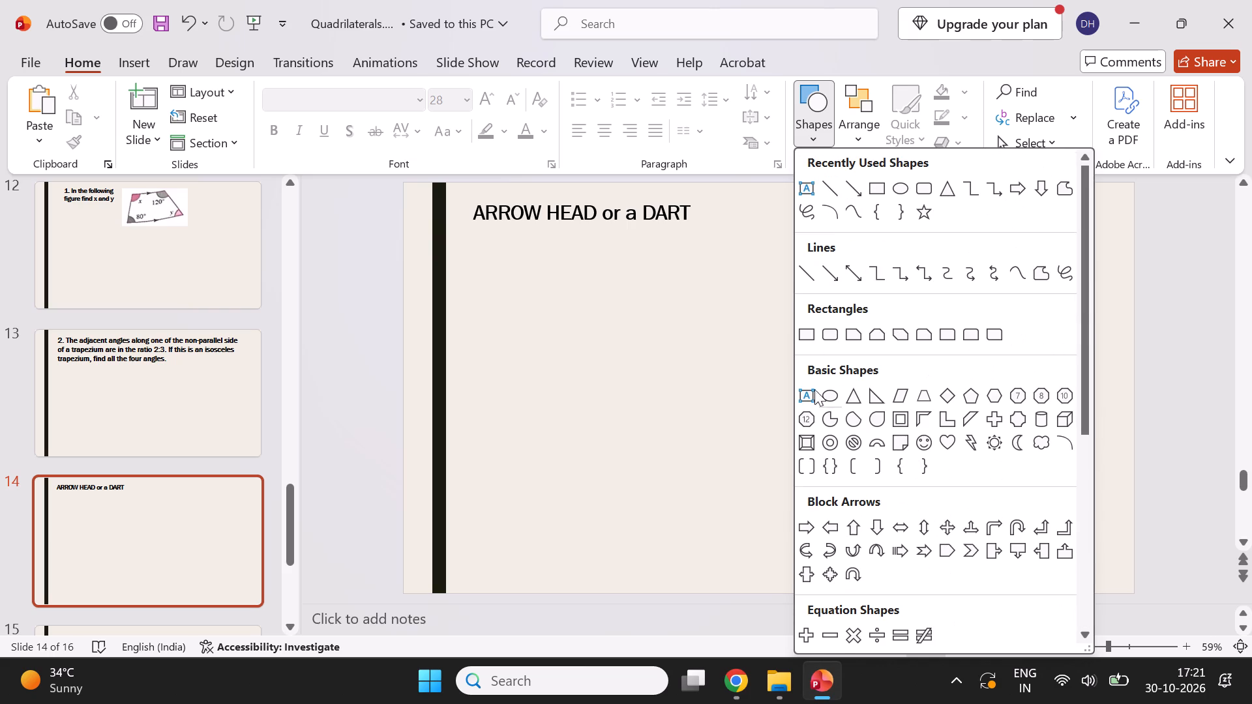
scroll(912, 338, up, 1)
click(805, 274)
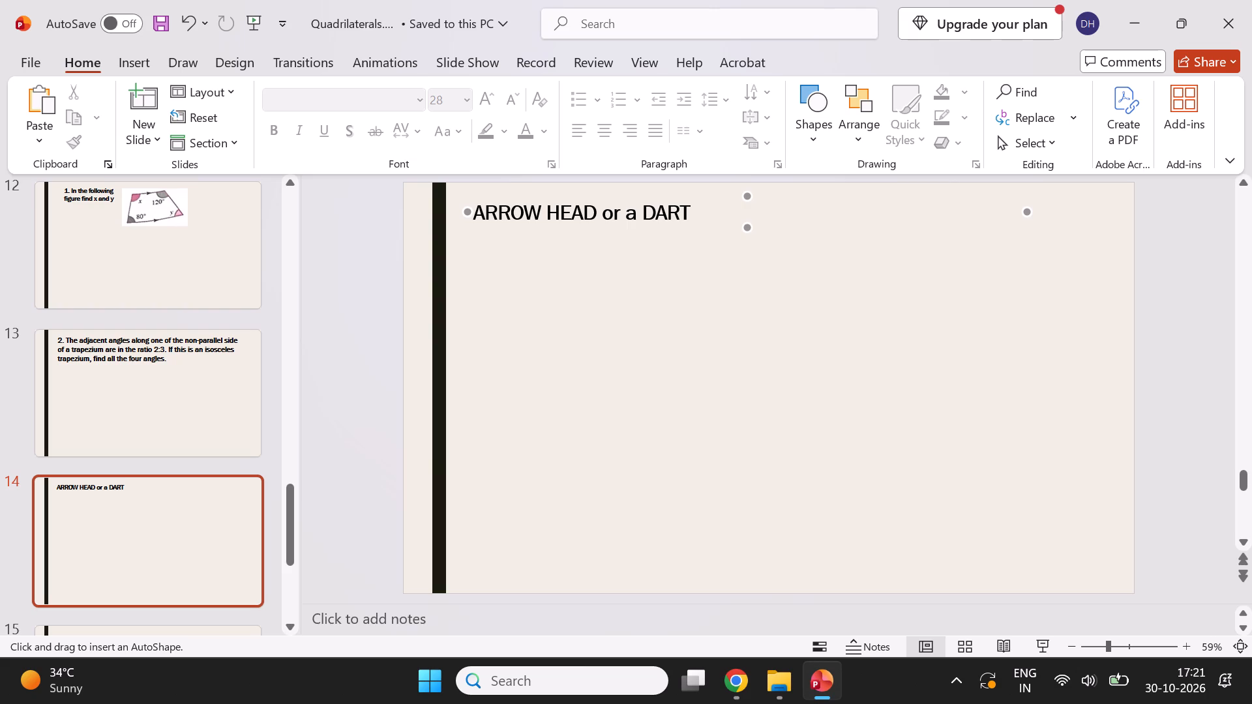
drag(829, 206, 820, 362)
drag(820, 362, 776, 327)
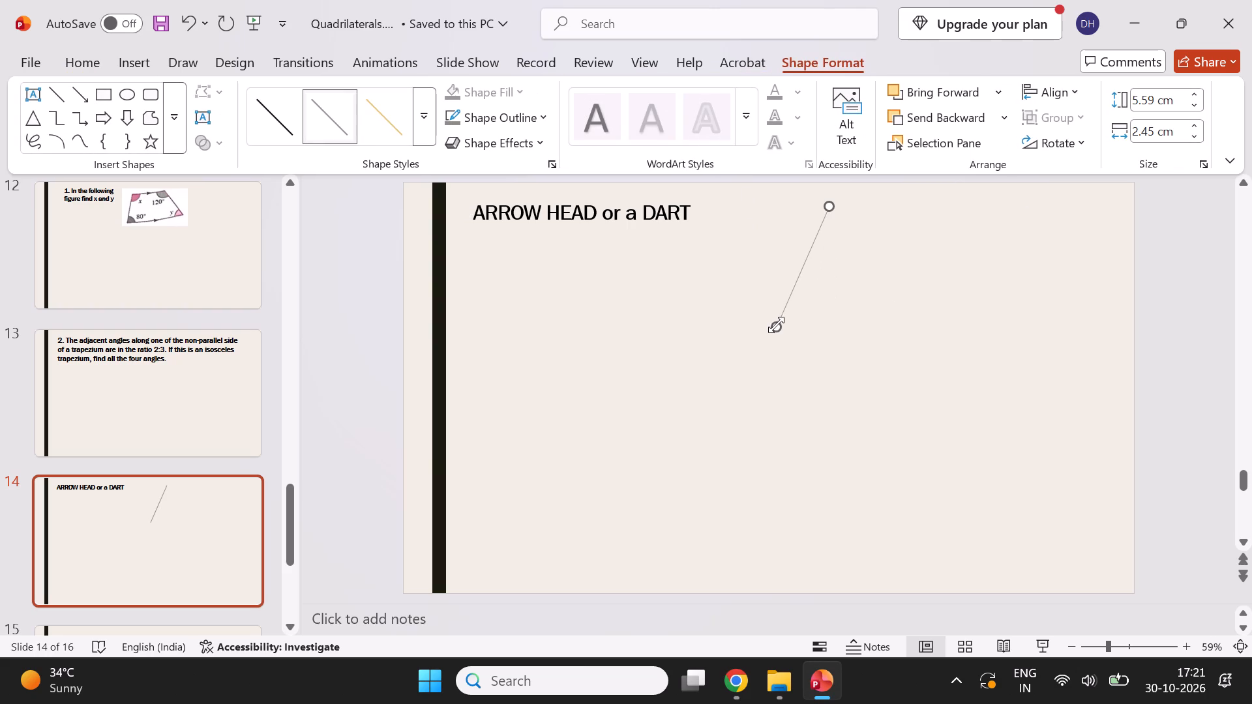
click(275, 128)
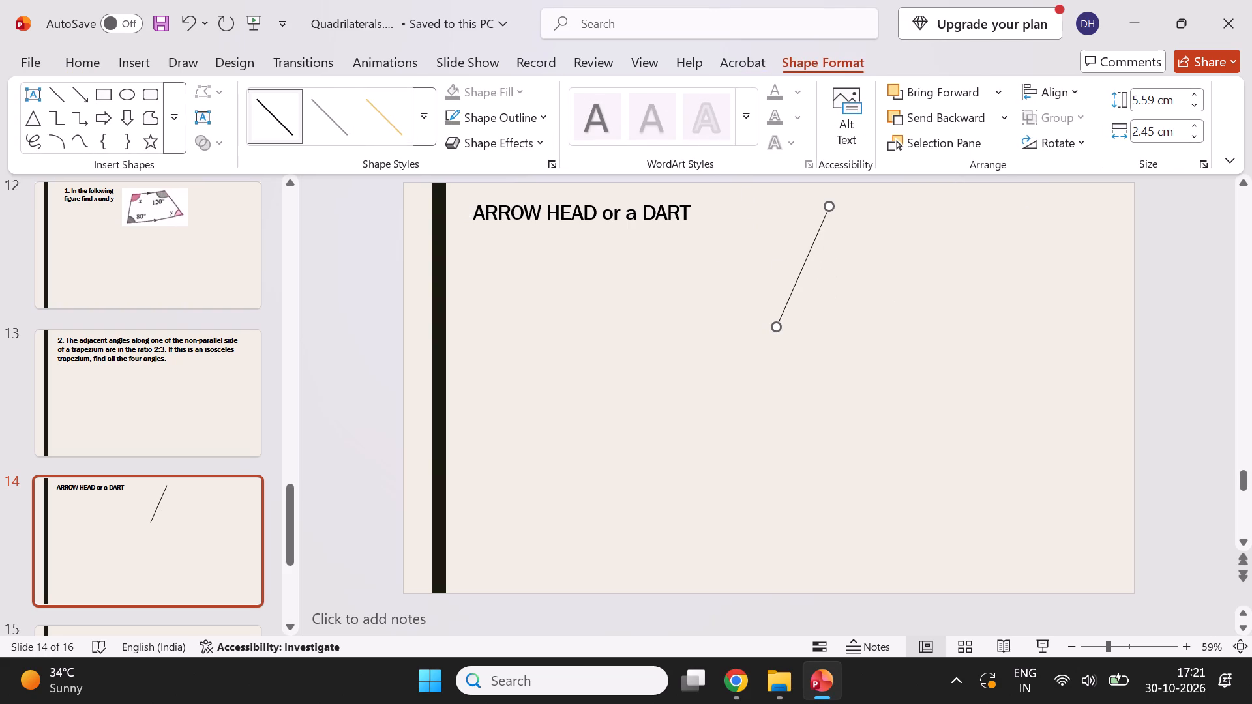
Duplicate the slanted line, align the copy's top end with the original's, and swing its lower end outward to form an inverted V.
click(823, 229)
key(ctrl+c)
key(ctrl+v)
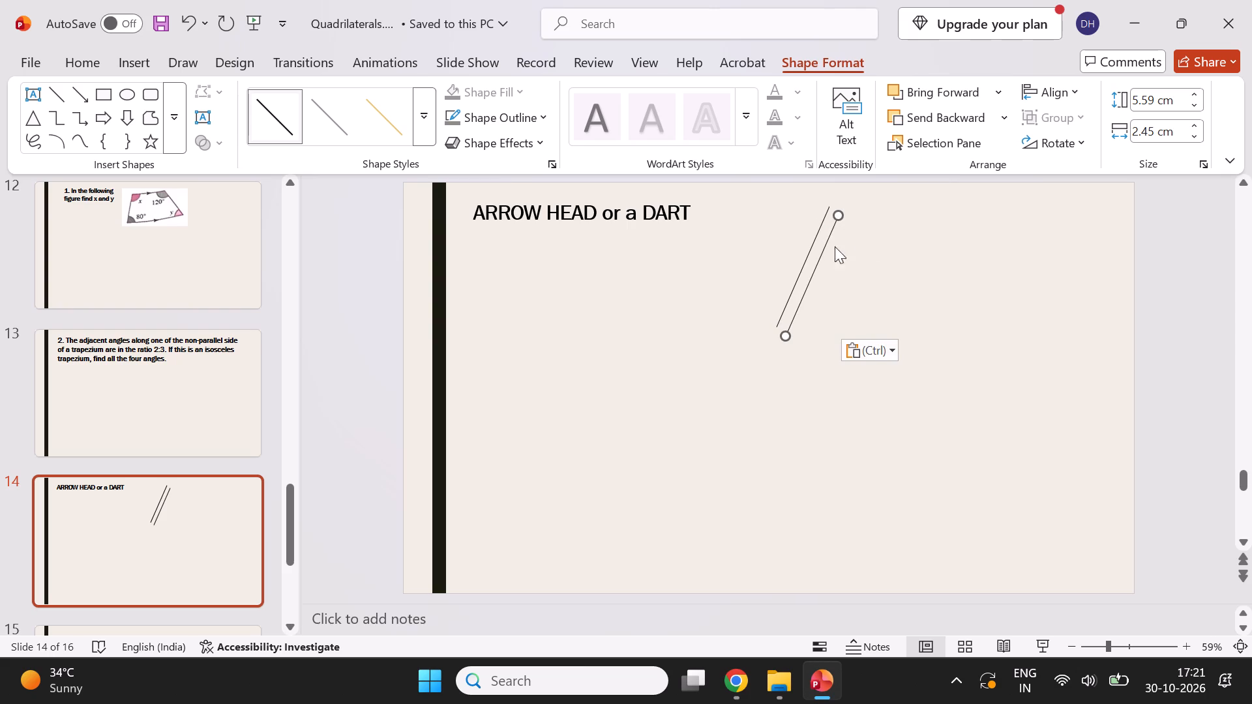
click(825, 246)
drag(825, 255, 812, 246)
drag(812, 246, 815, 247)
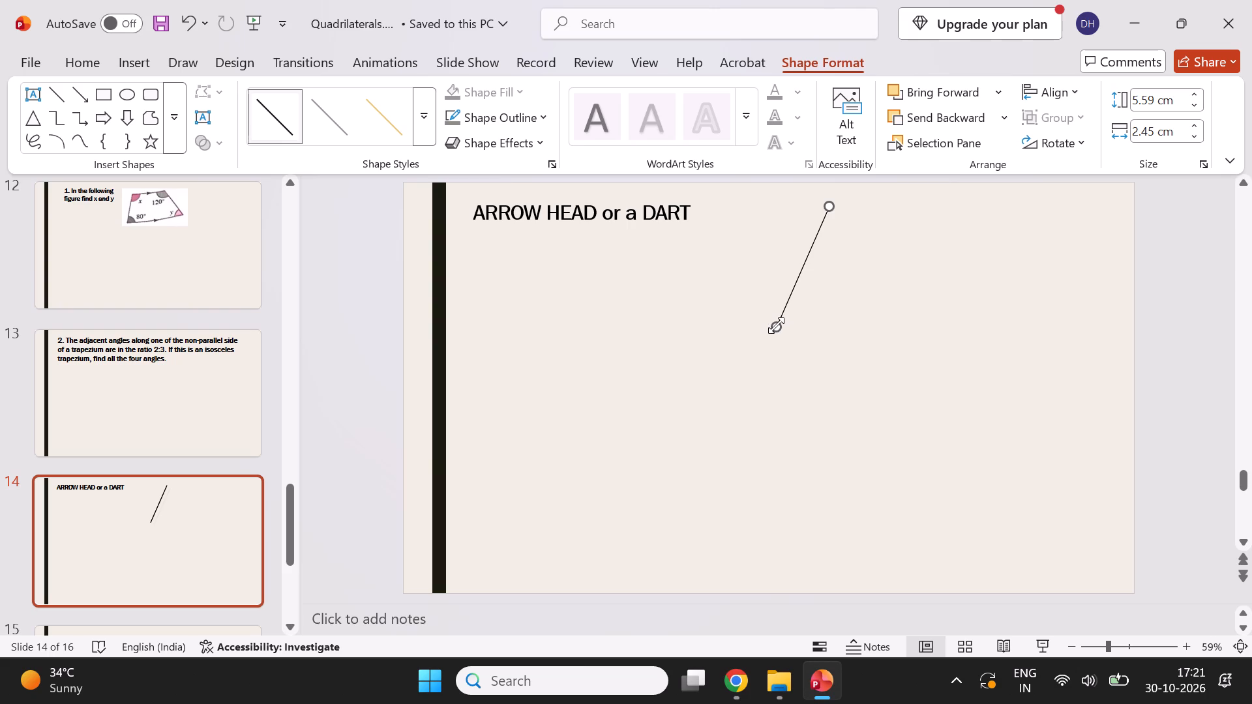
drag(777, 325, 891, 319)
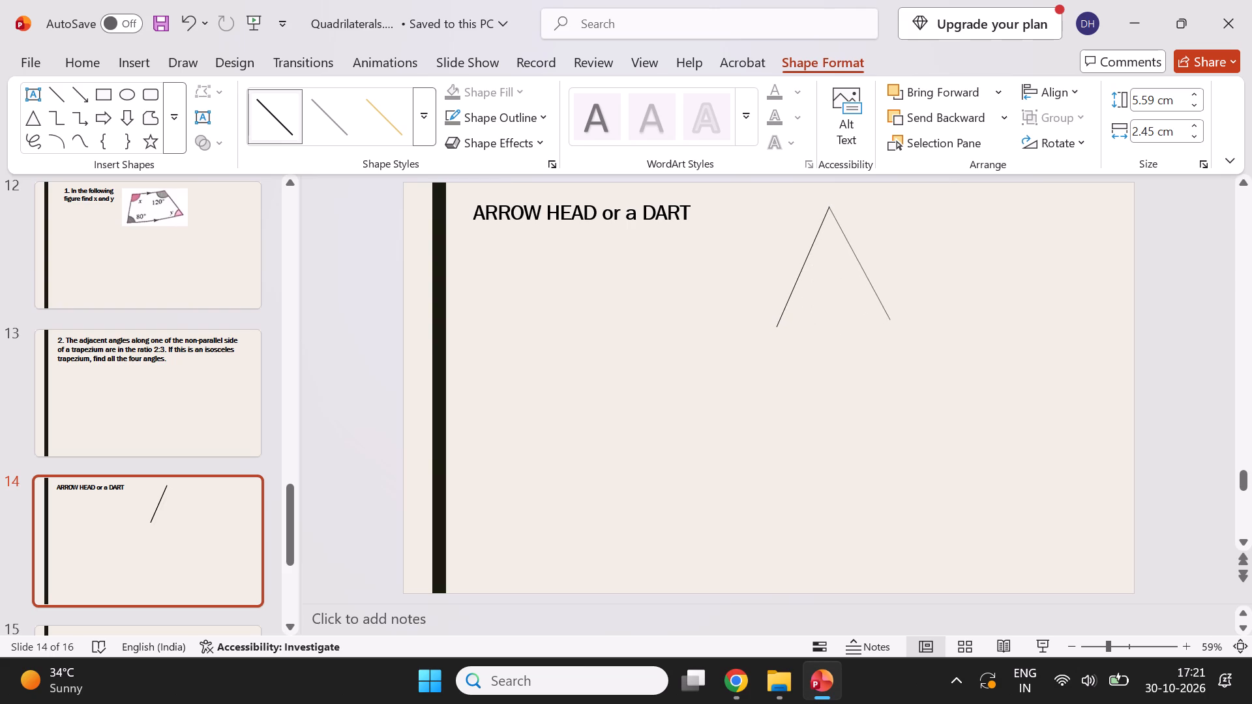
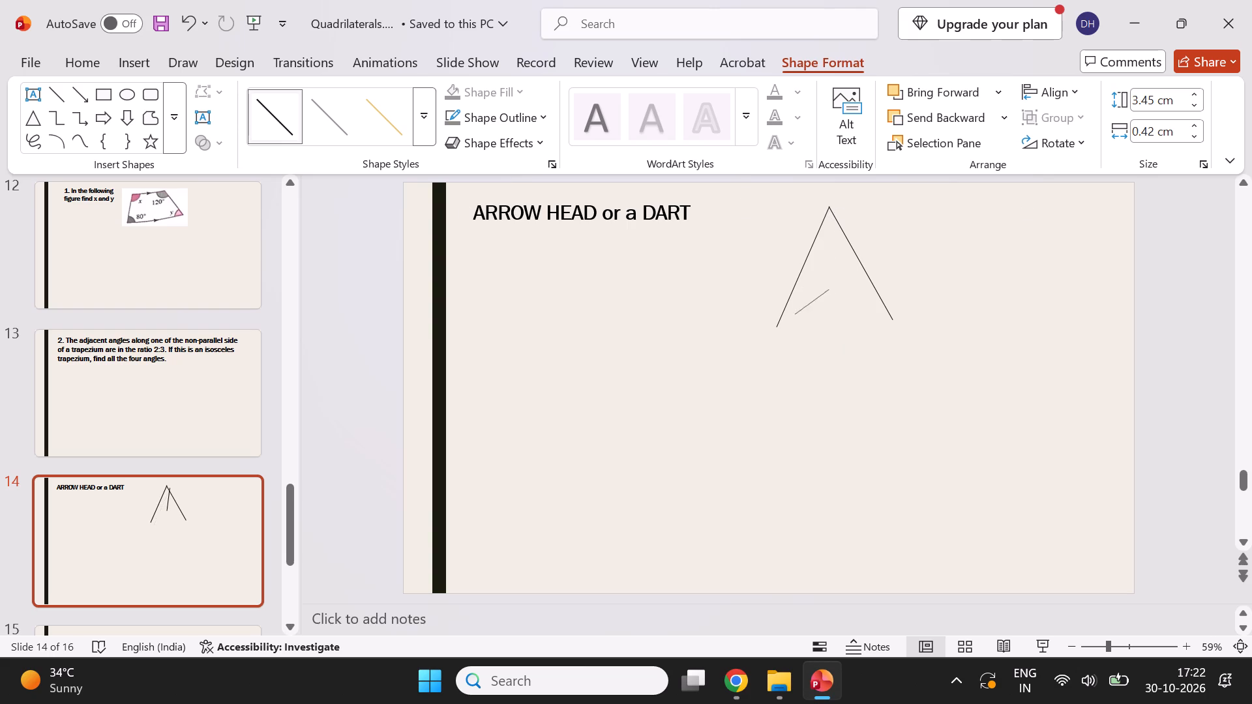
Extend the short inner line's lower end to the left leg's lower end, making it about 1.72 cm high and 2.45 cm wide.
drag(795, 315, 775, 323)
drag(775, 323, 777, 323)
Duplicate the short inner line and reshape the copy to run from the inner vertex to the right leg's lower end, about 1.39 by 2.63 cm.
key(ctrl+c)
key(ctrl+v)
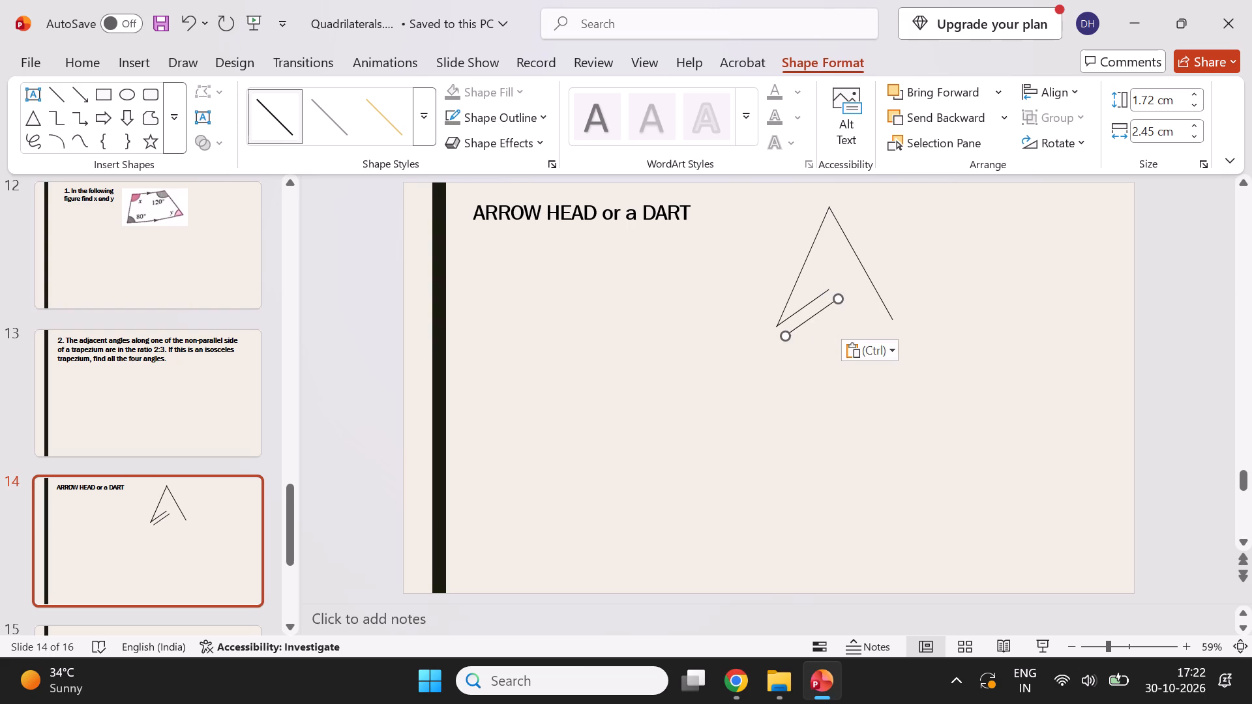
drag(820, 314, 817, 309)
drag(817, 309, 811, 305)
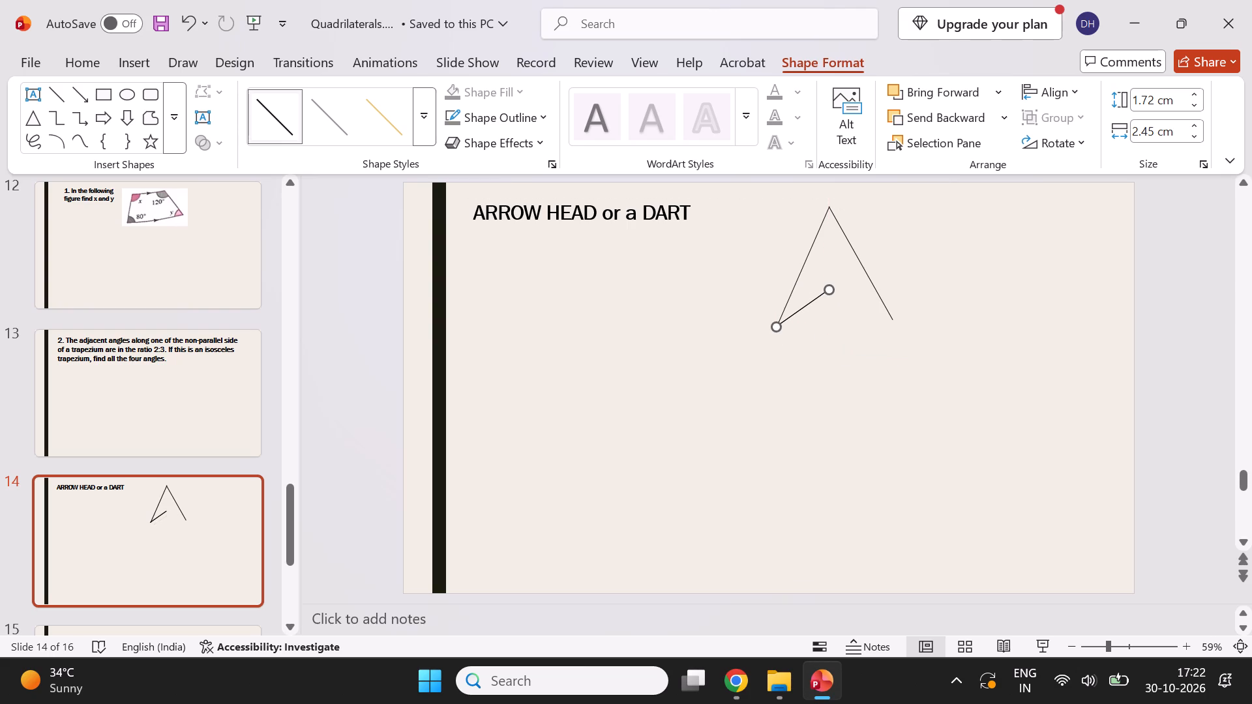
drag(779, 325, 892, 324)
drag(892, 324, 887, 319)
drag(830, 287, 837, 286)
drag(837, 286, 836, 286)
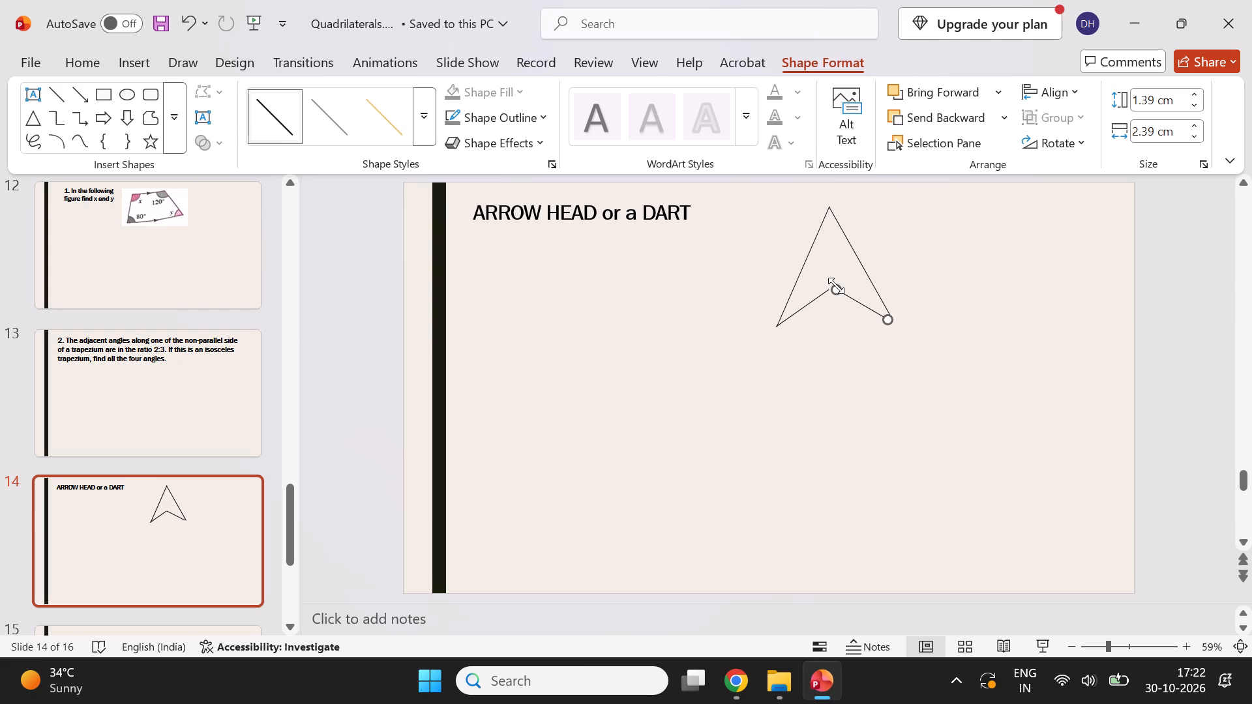
click(889, 317)
Close the gap at the dart's inner vertex by extending the left inner line's upper end to meet the right inner line.
click(834, 306)
click(822, 293)
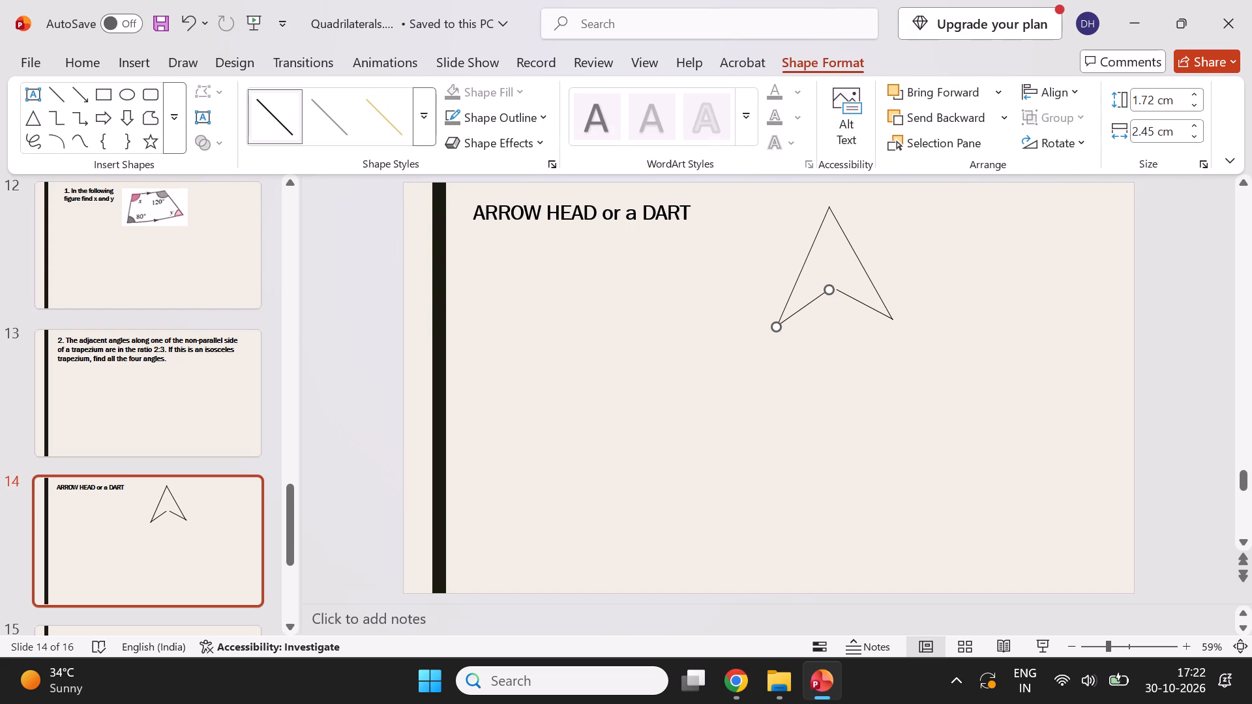
click(829, 289)
click(849, 336)
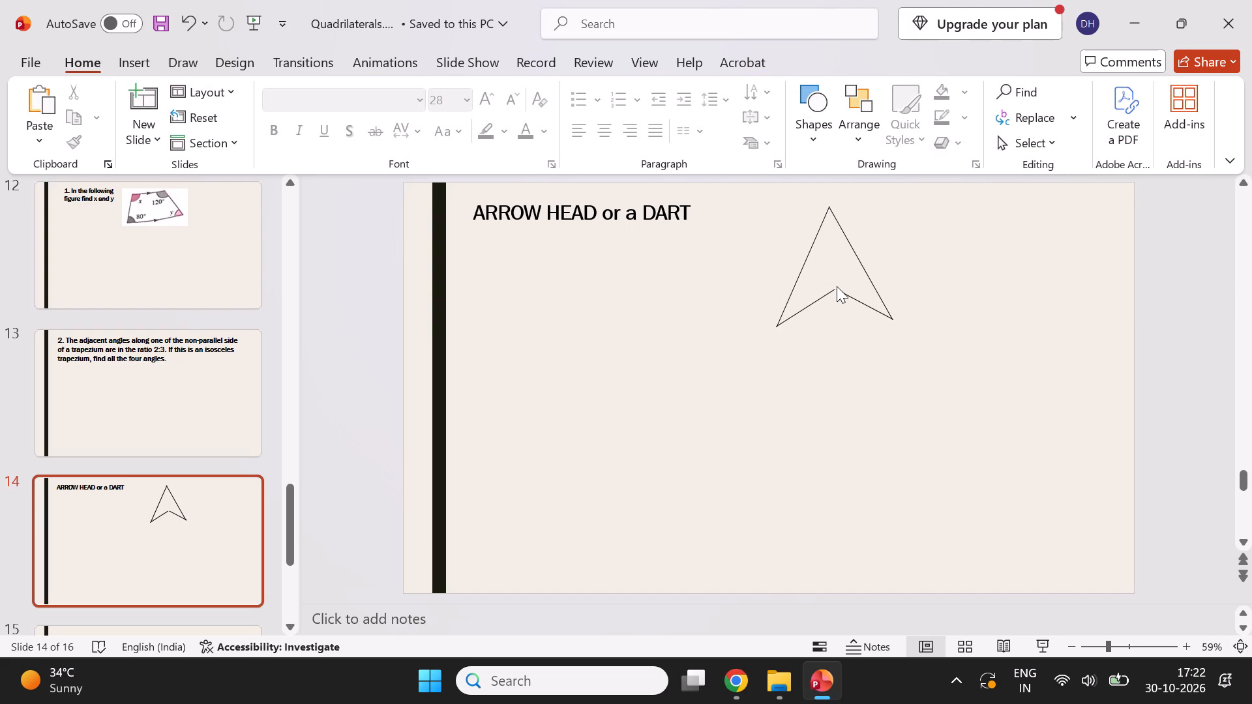
click(845, 292)
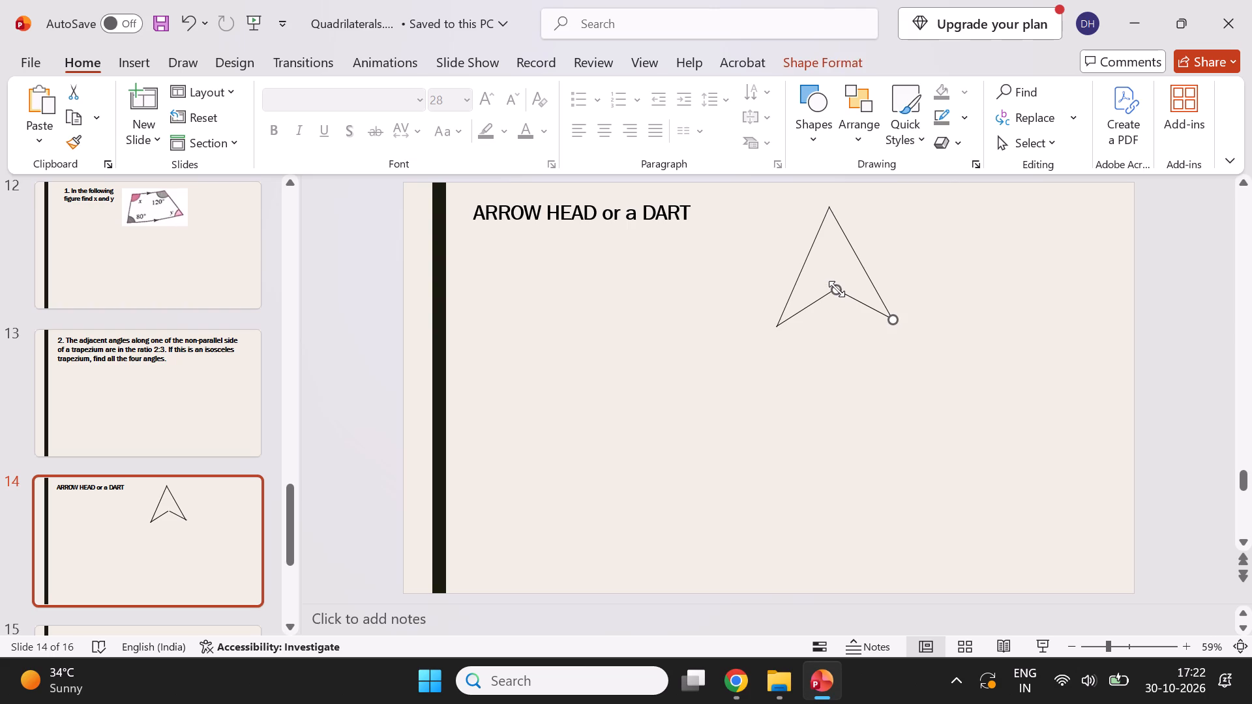
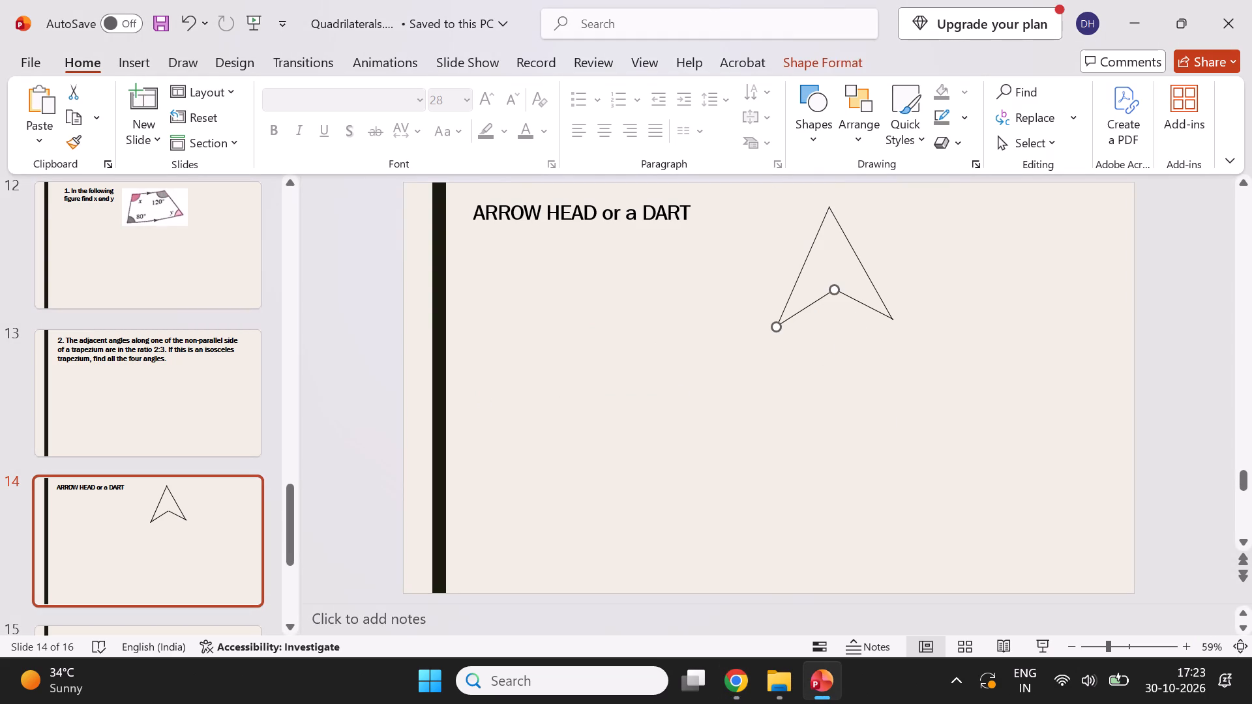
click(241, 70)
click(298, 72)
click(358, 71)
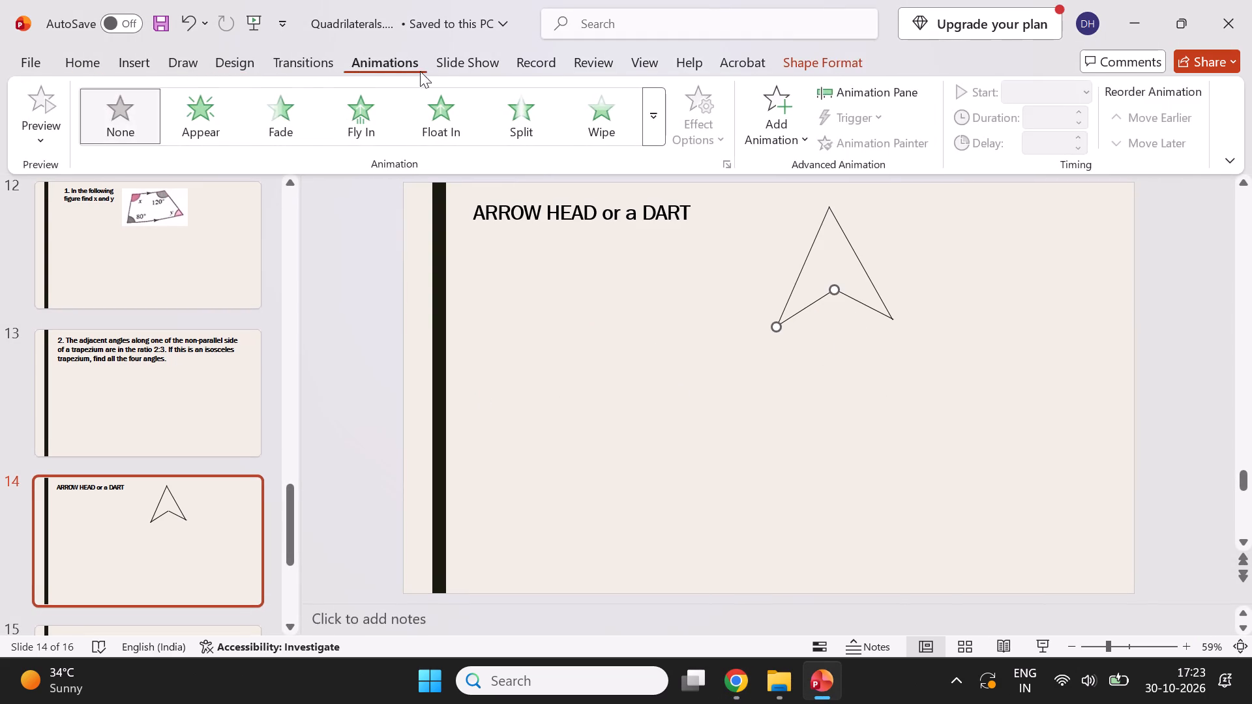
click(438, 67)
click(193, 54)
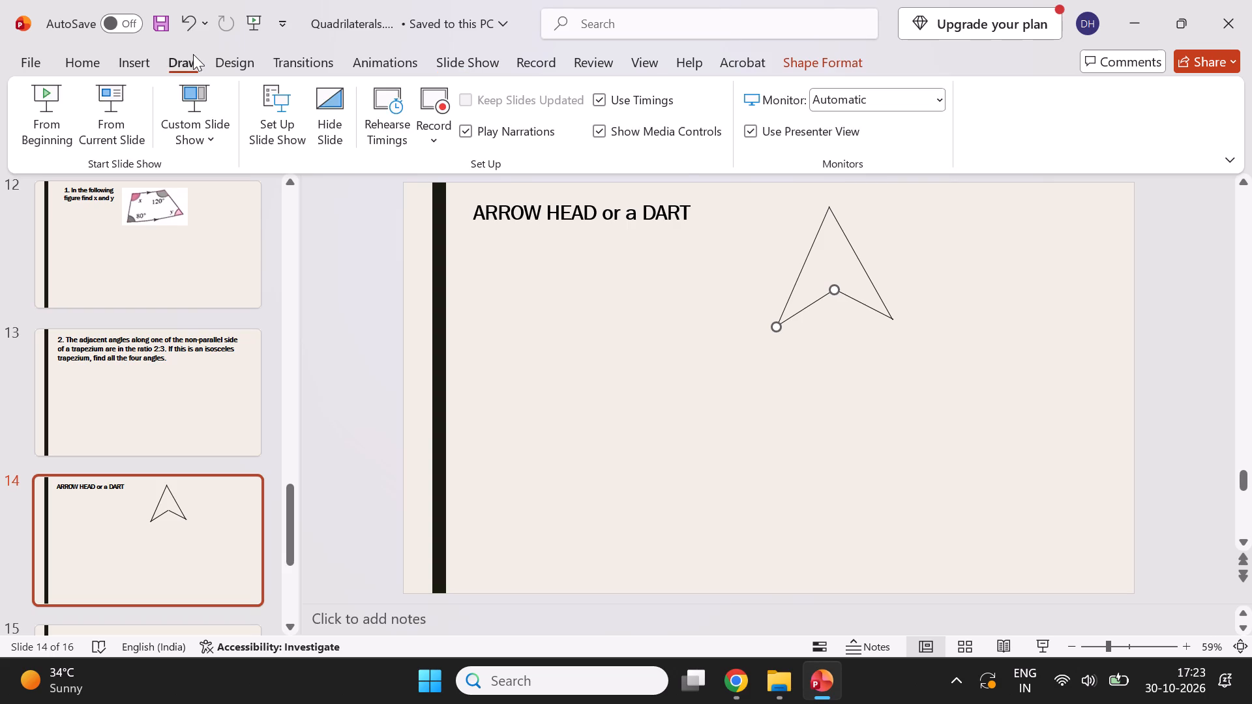
Apply the thick gold theme line style to both short inner lines of the dart.
right_click(801, 310)
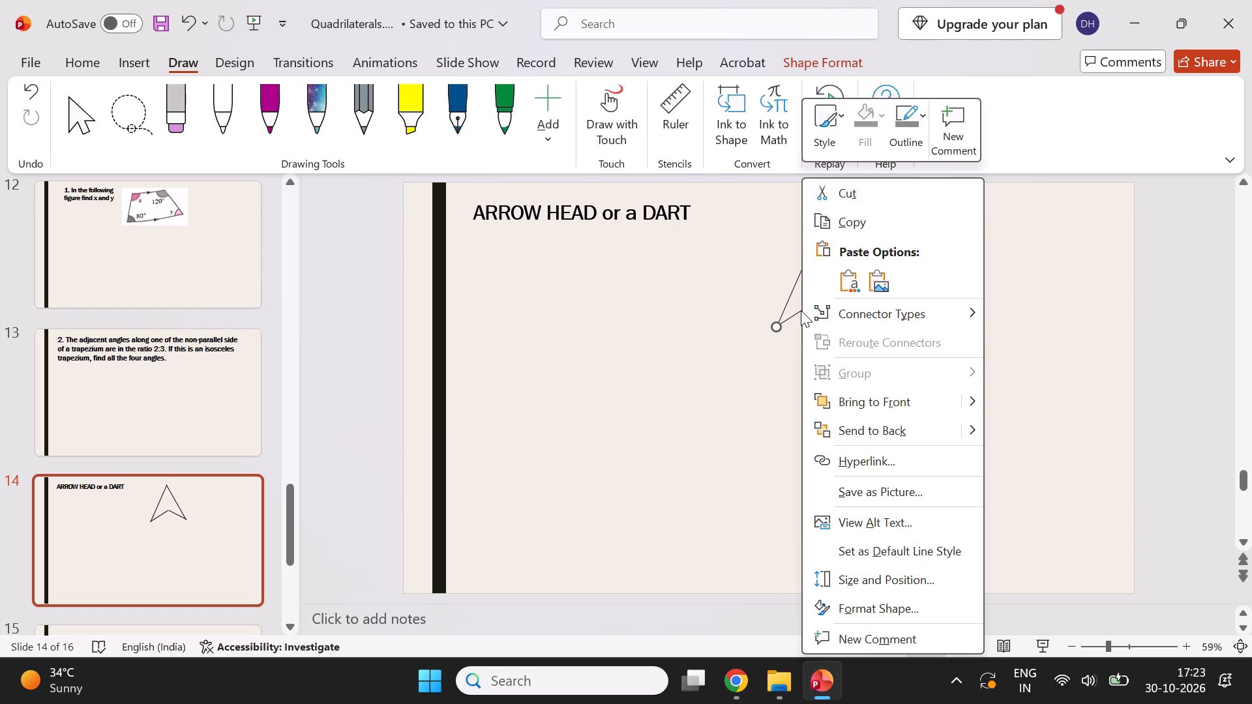
click(833, 123)
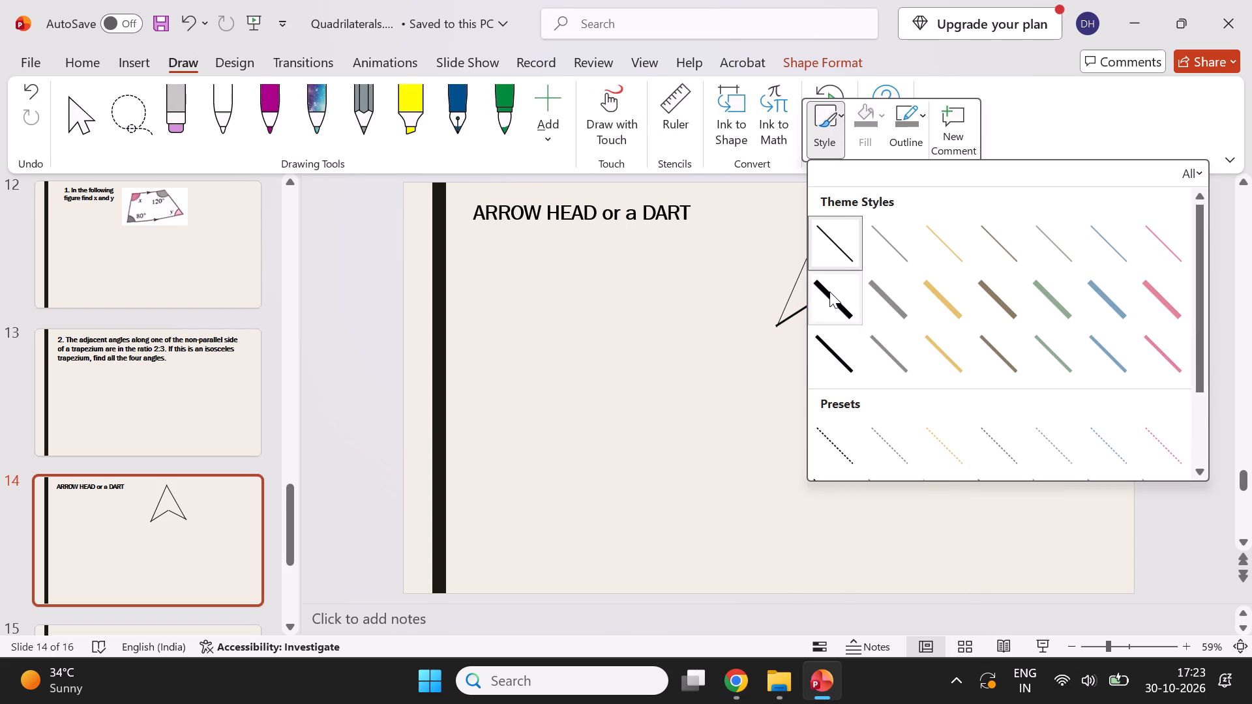
scroll(994, 436, down, 1)
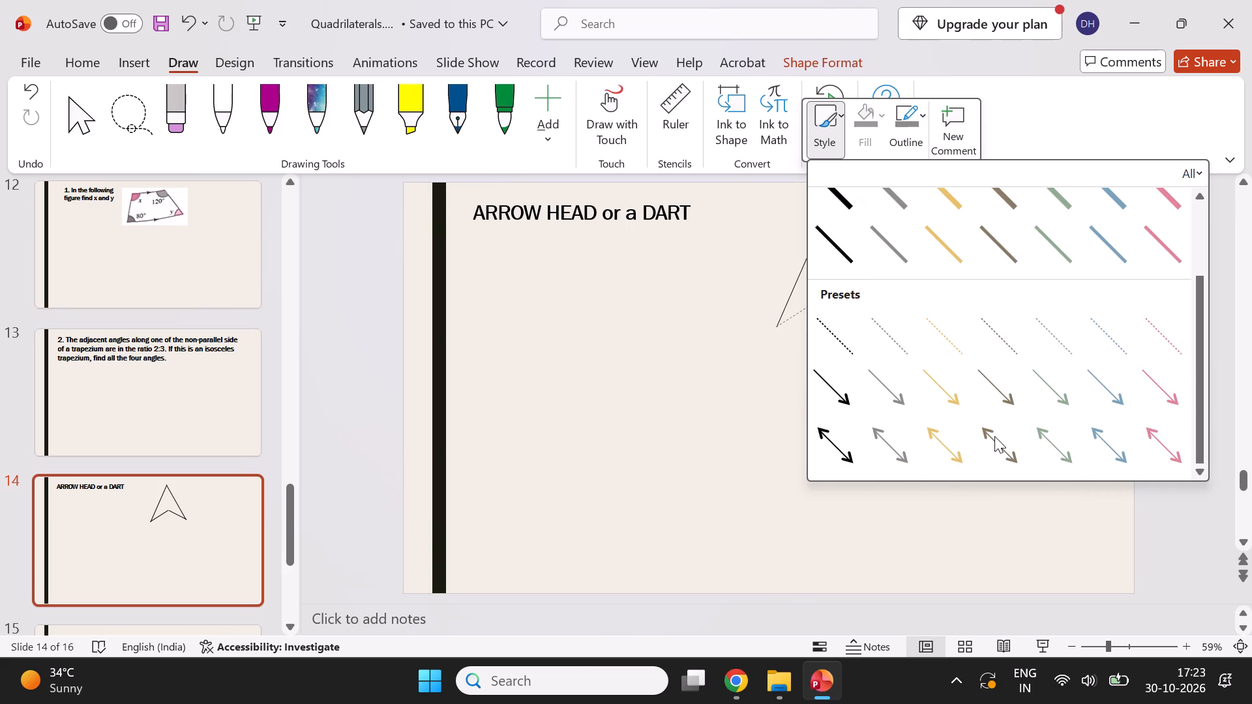
scroll(986, 329, up, 2)
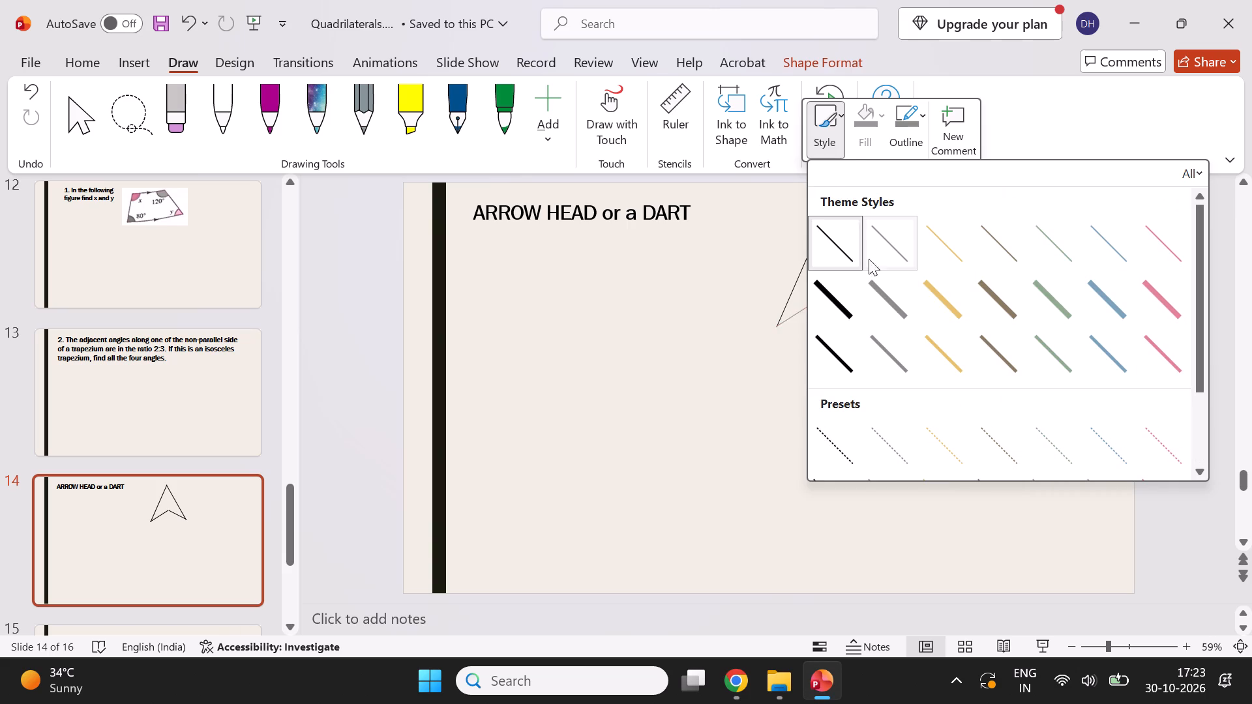
click(949, 298)
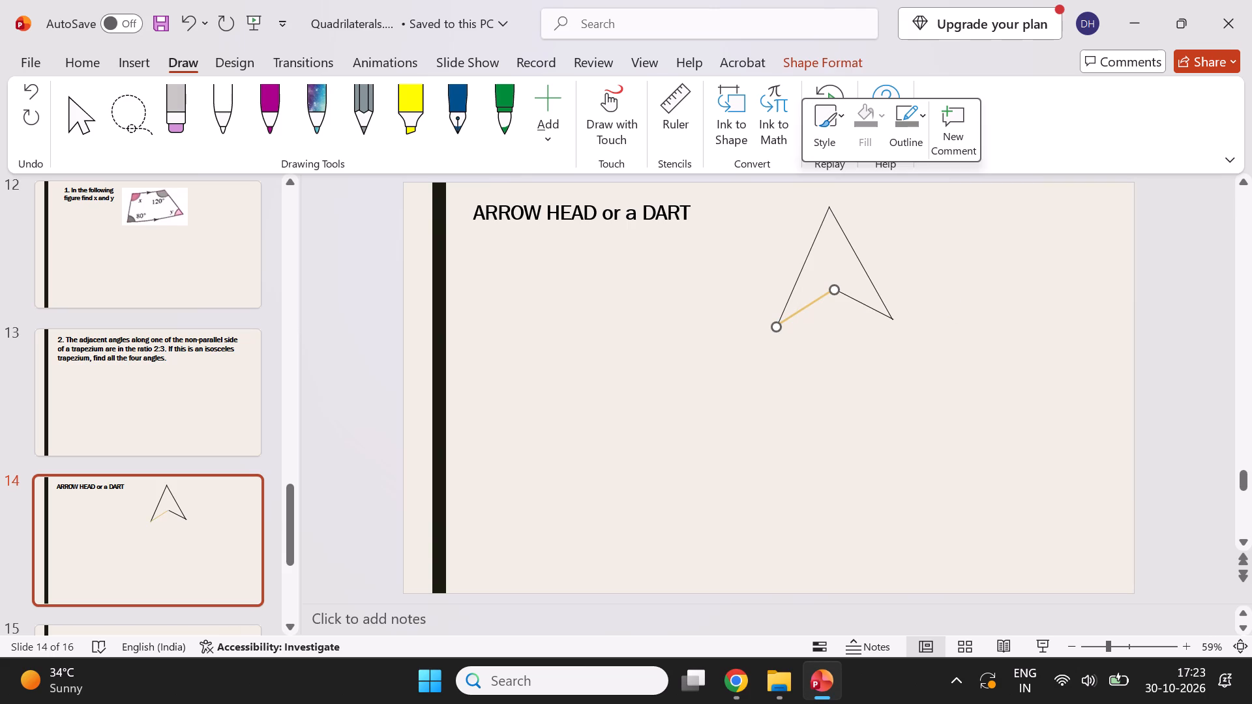
click(859, 299)
right_click(859, 299)
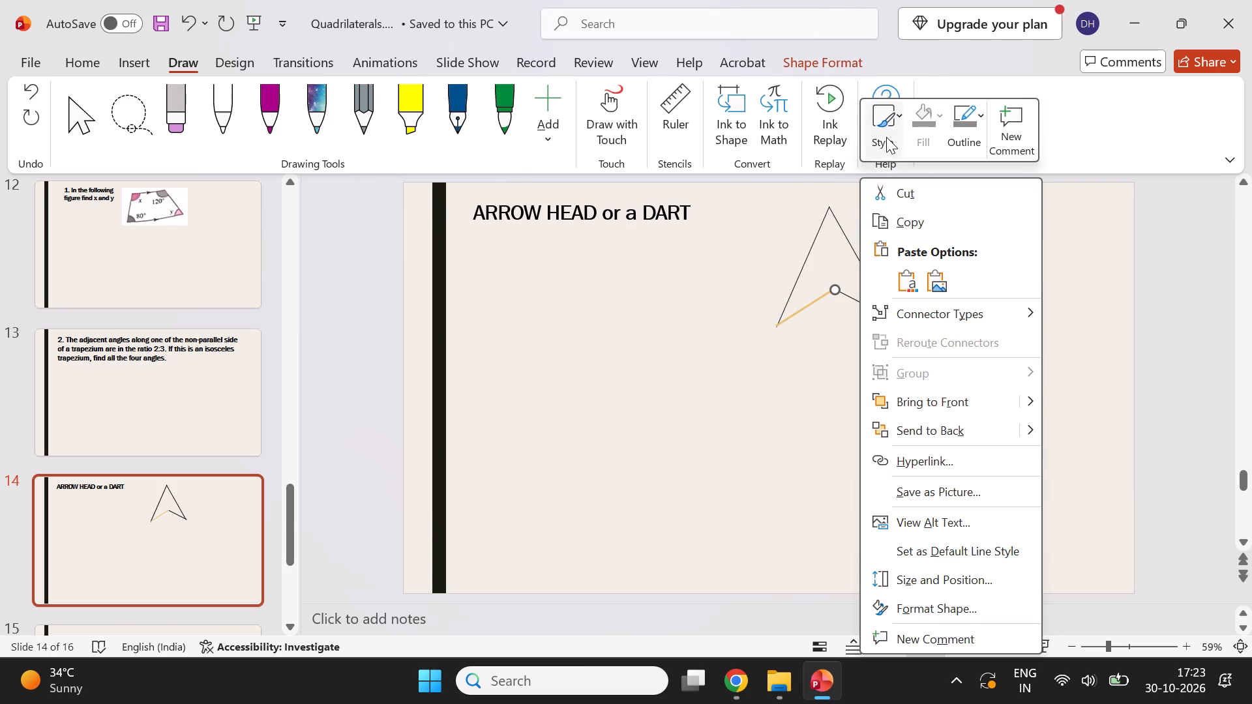
click(886, 137)
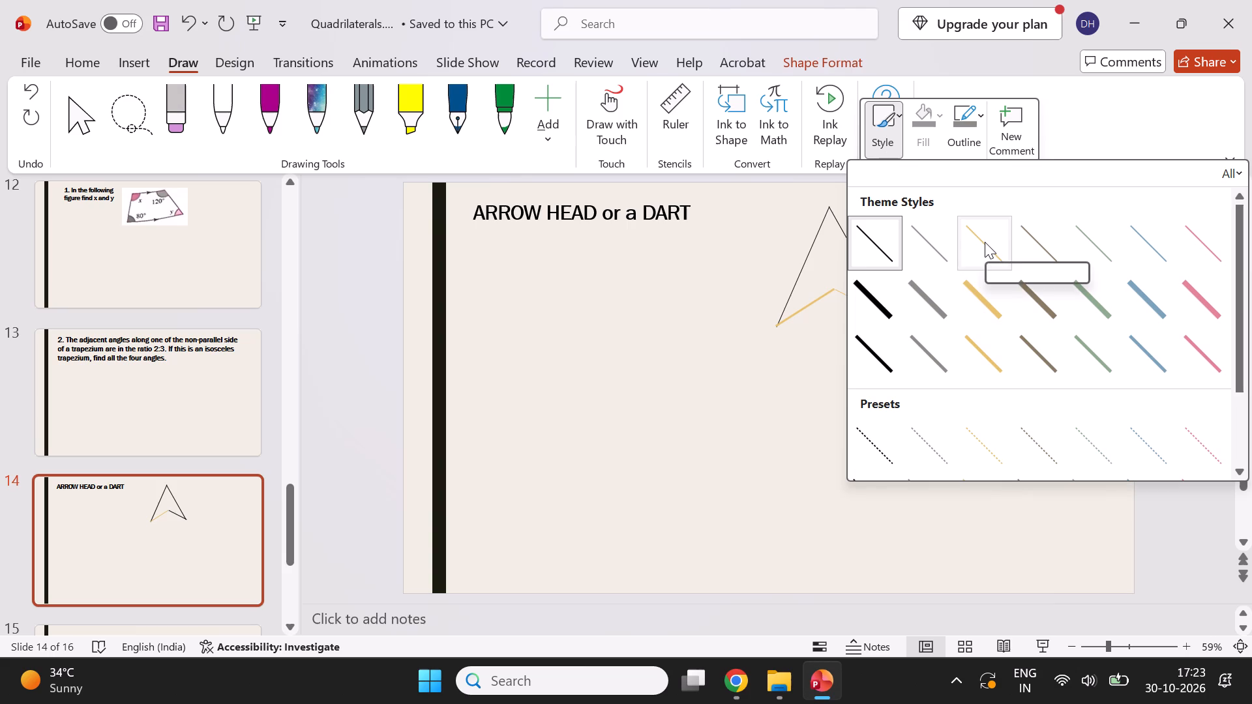
click(976, 289)
click(804, 390)
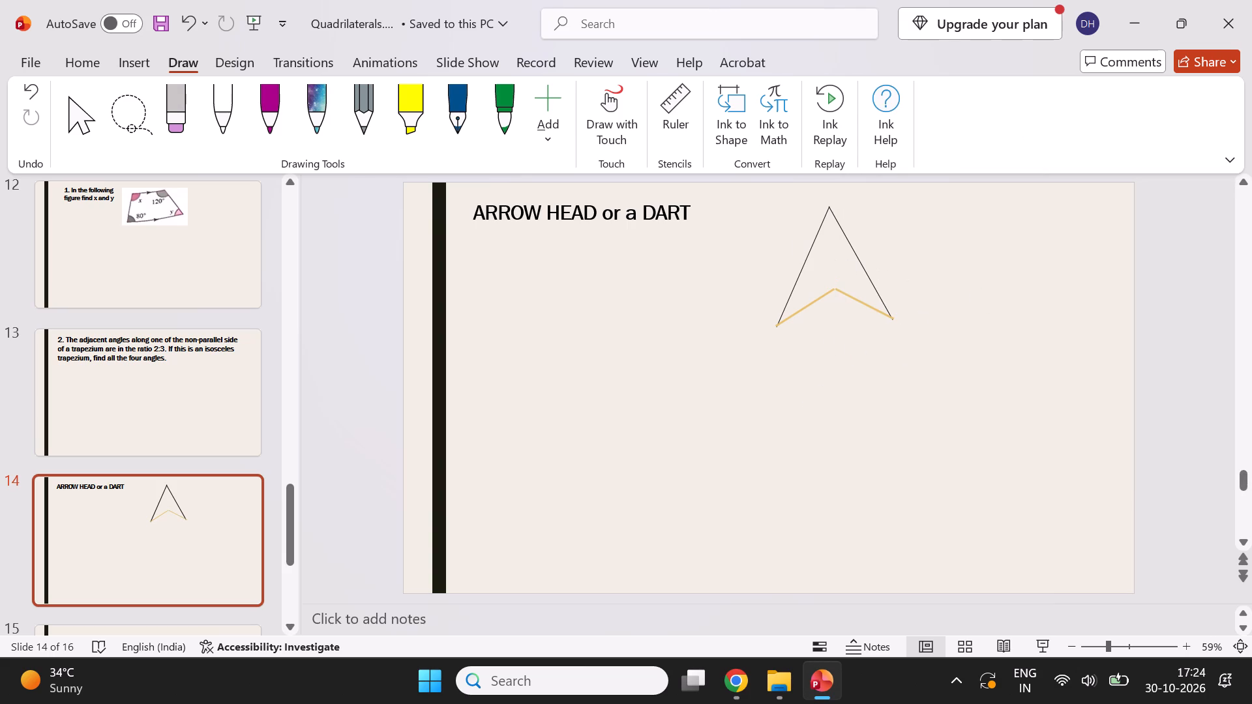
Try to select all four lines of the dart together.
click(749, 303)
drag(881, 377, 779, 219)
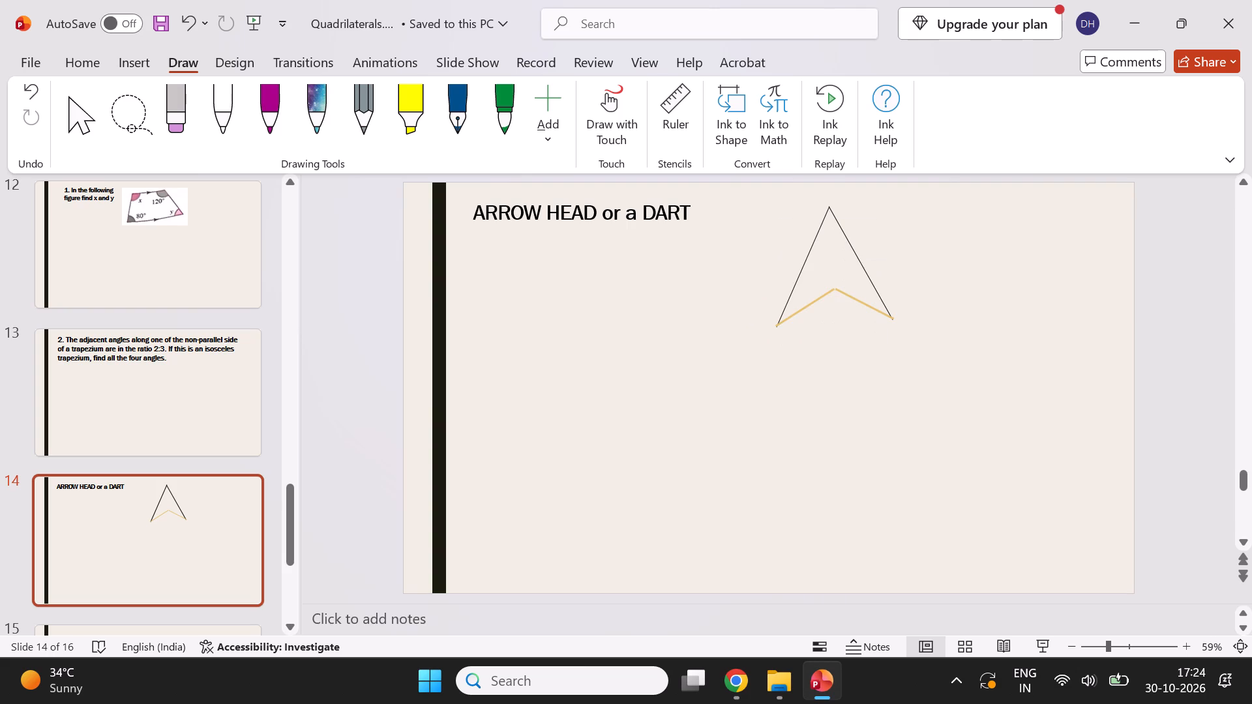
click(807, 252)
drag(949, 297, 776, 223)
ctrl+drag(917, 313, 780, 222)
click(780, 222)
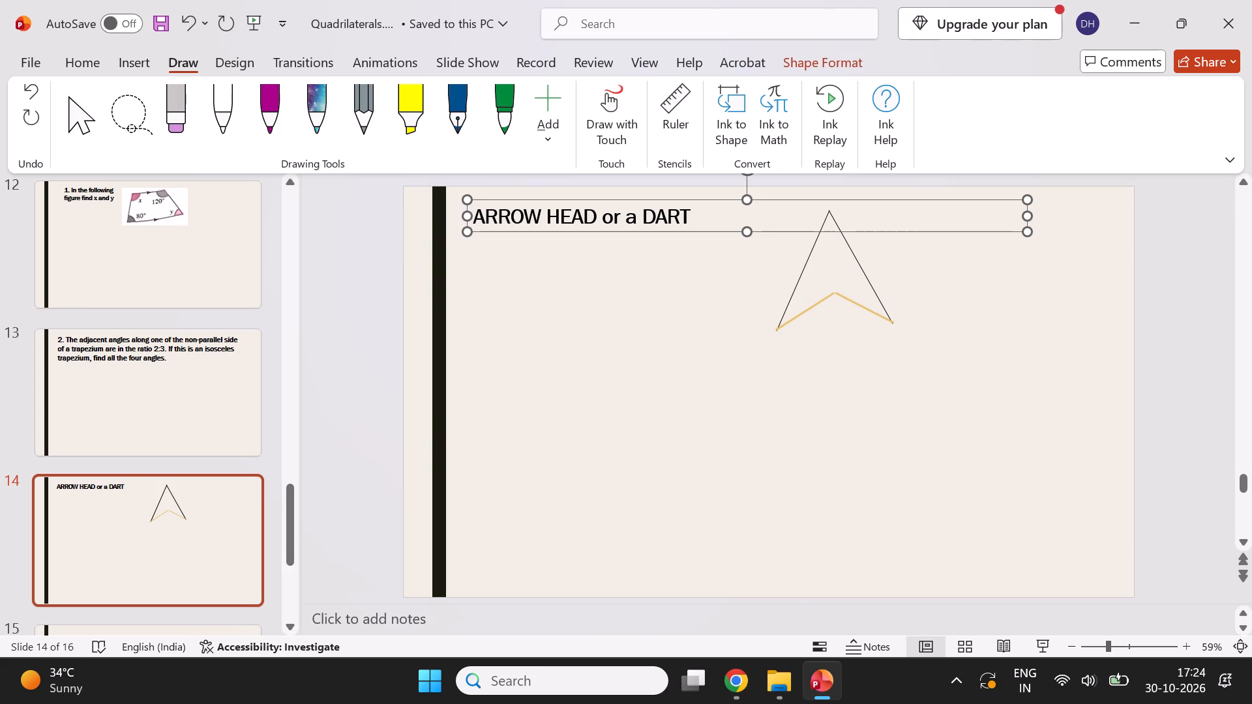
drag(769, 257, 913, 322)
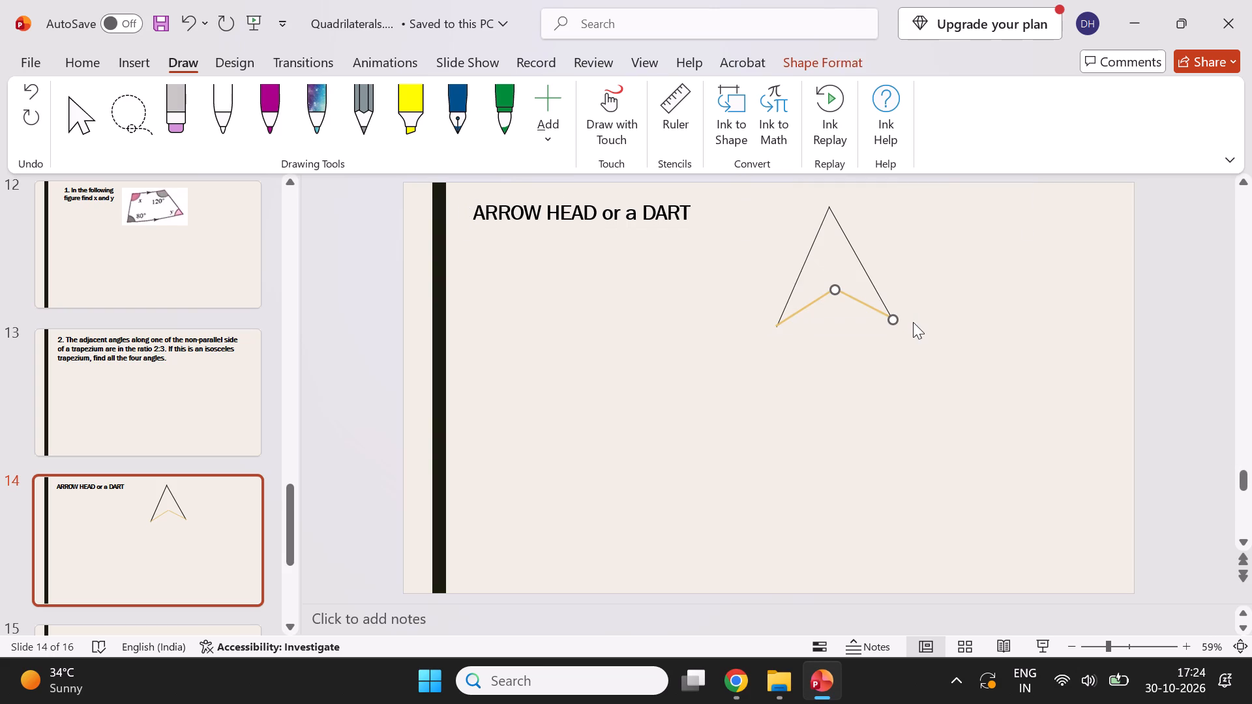
Duplicate each of the dart's four lines, the two gold inner lines and the two long black legs.
key(ctrl+c)
key(ctrl+v)
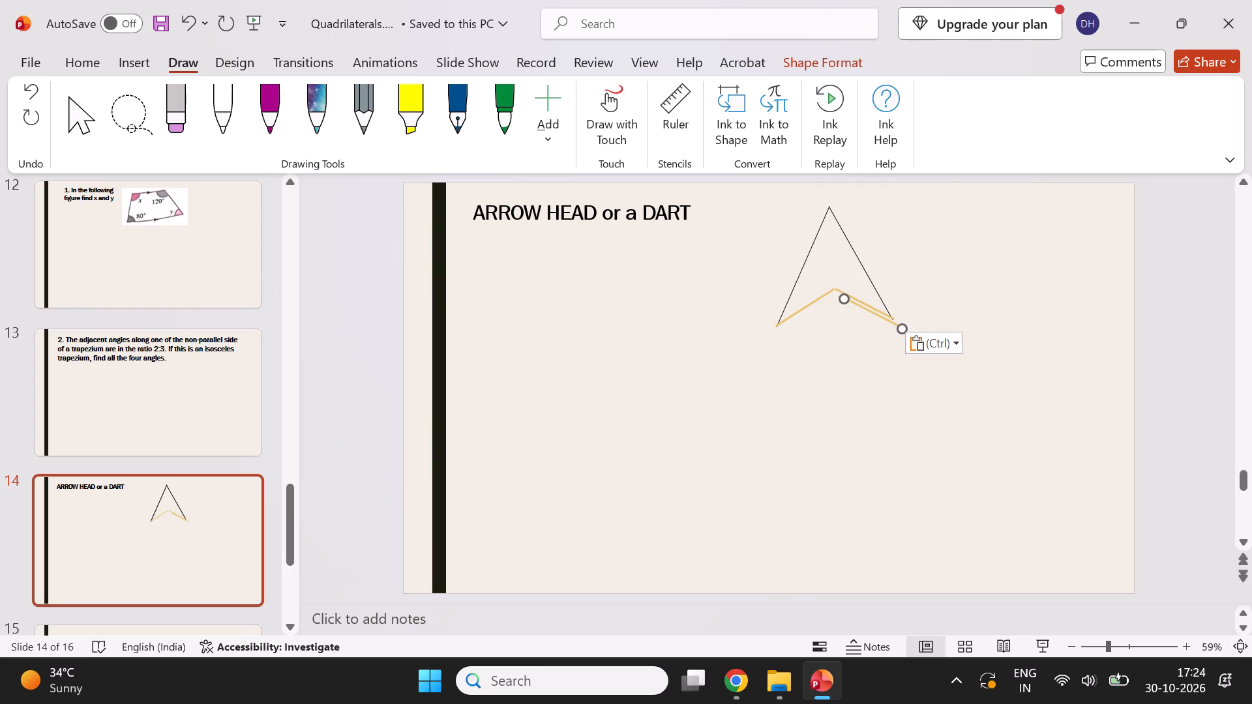
click(813, 302)
key(ctrl+c)
key(ctrl+v)
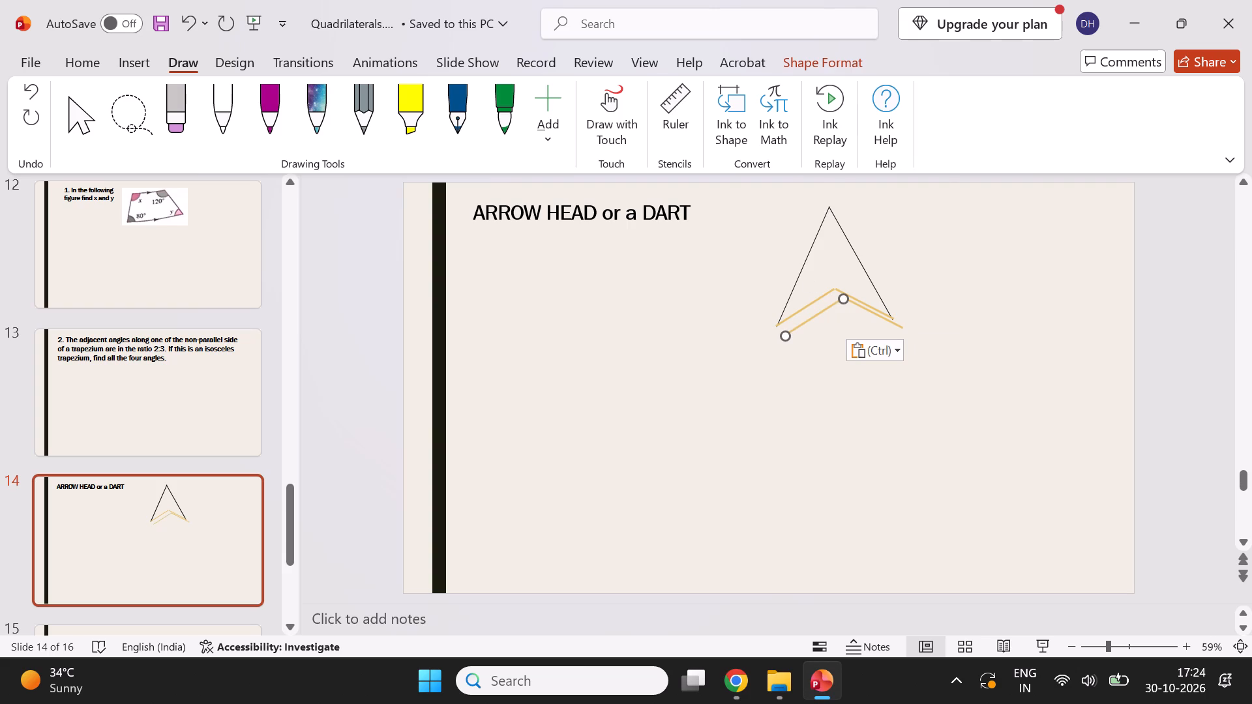
click(803, 266)
key(ctrl+c)
key(ctrl+v)
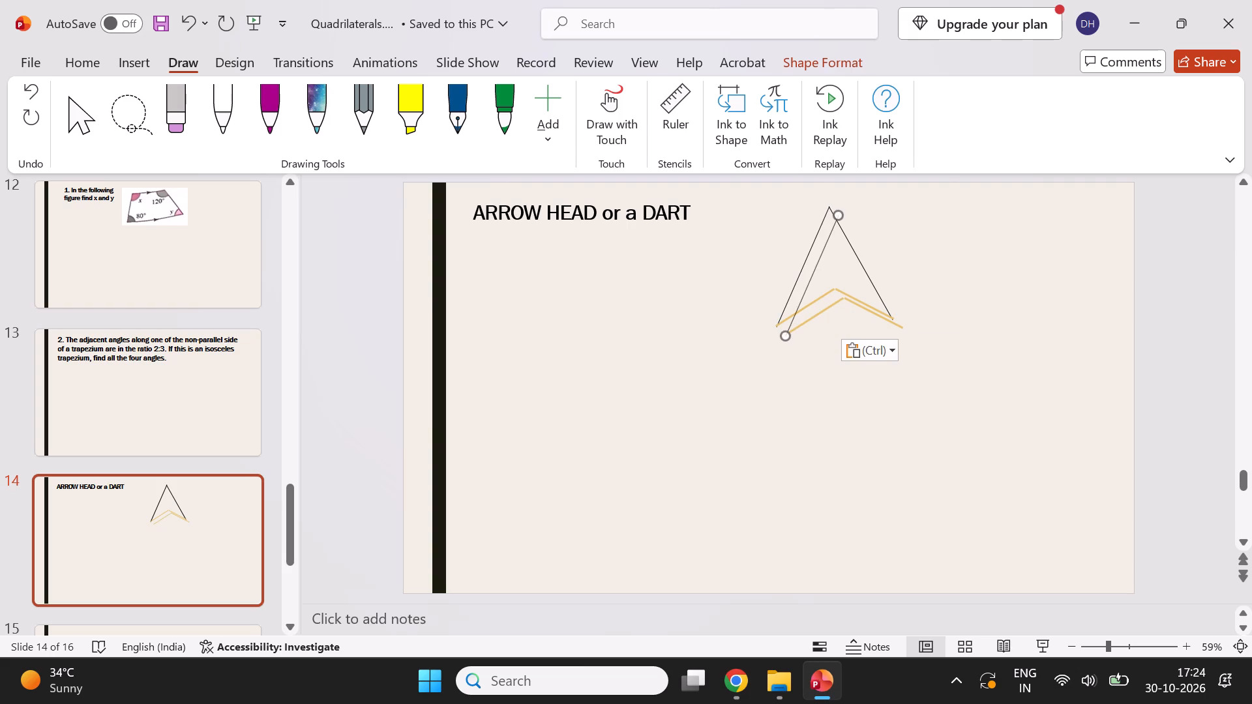
click(867, 265)
key(ctrl+c)
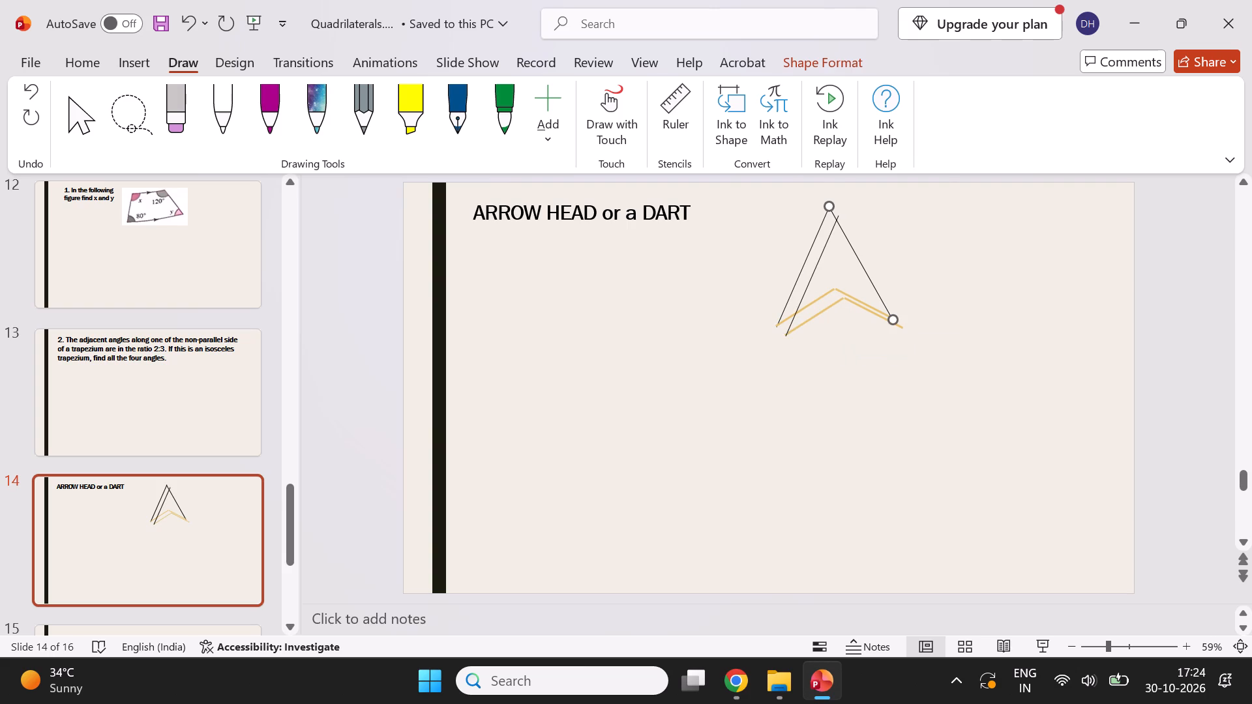
key(ctrl+v)
Move the two copied black legs to the right of the dart and join their upper ends in an apex.
drag(825, 256, 871, 258)
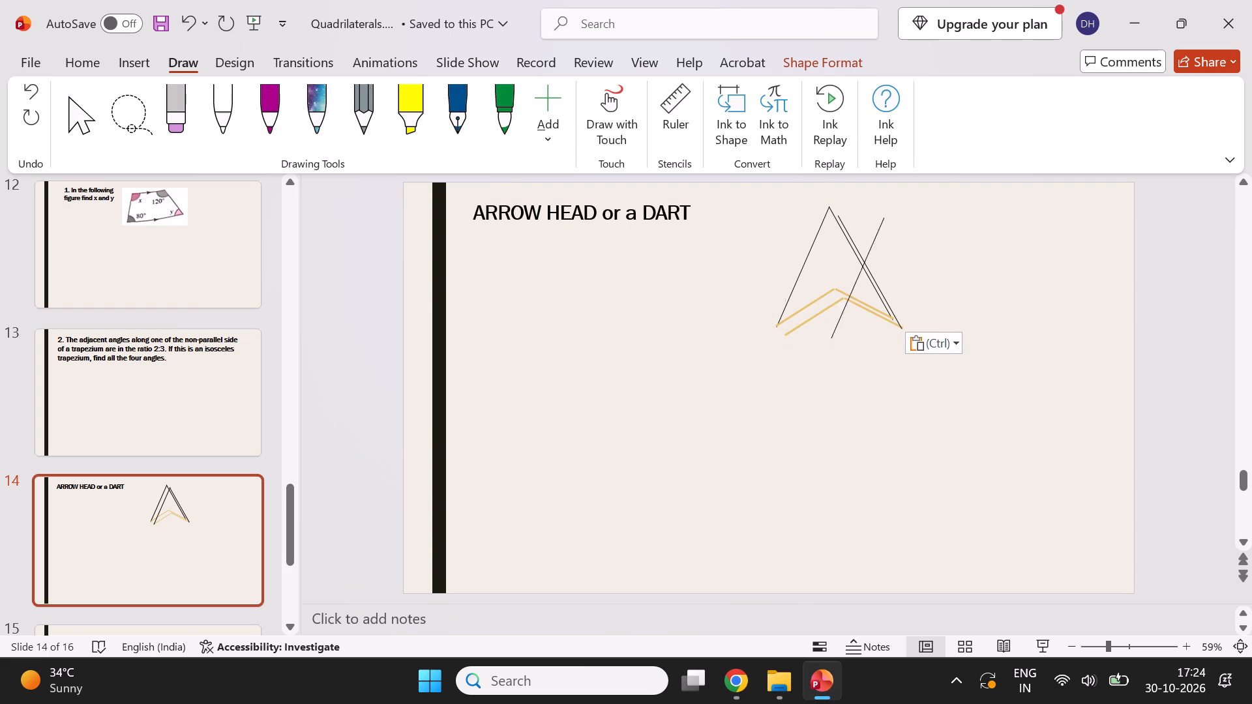
drag(871, 258, 991, 253)
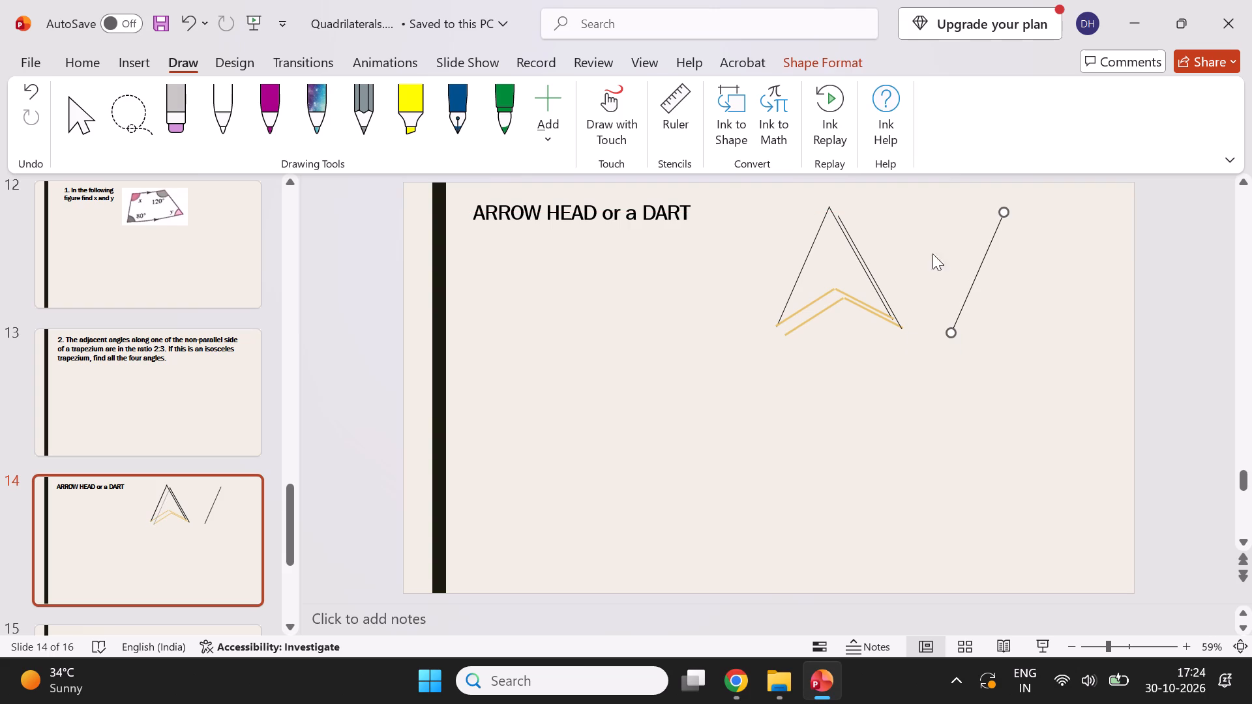
drag(861, 252, 1017, 244)
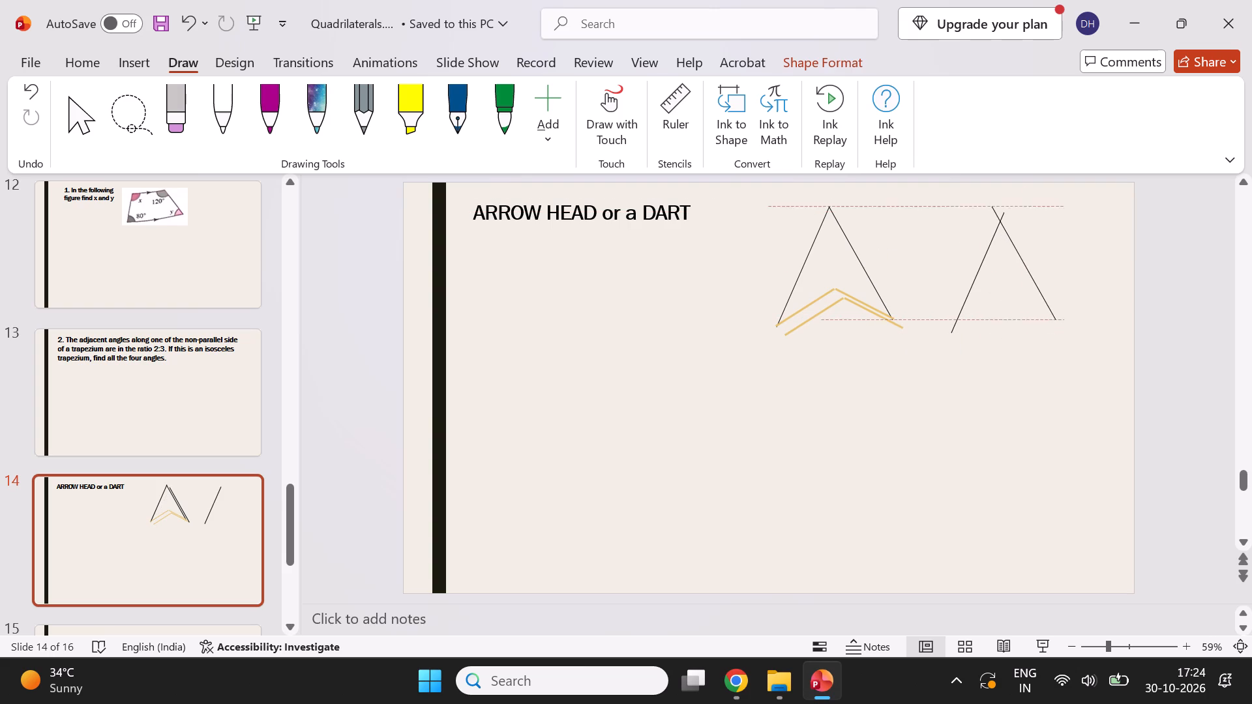
drag(1017, 244, 1026, 251)
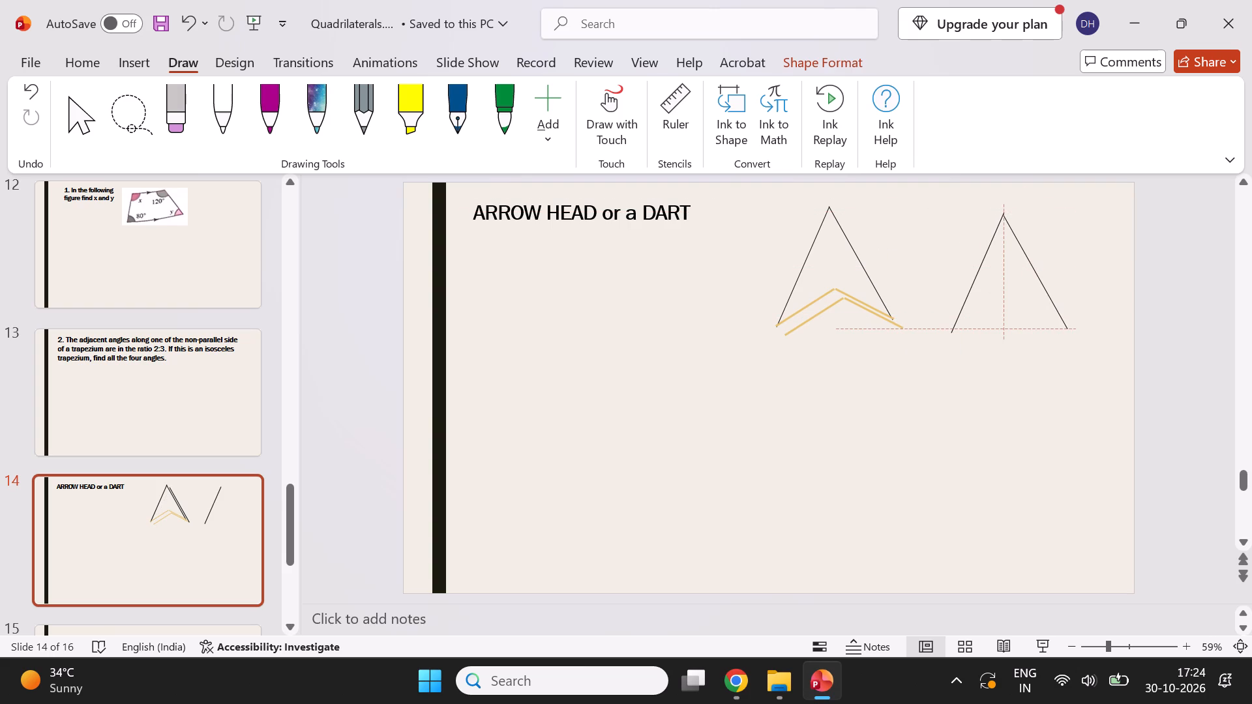
drag(1026, 251, 1024, 250)
Attach the copied left gold line to the new left leg's lower end and swing its free end down below the apex.
drag(819, 308, 931, 368)
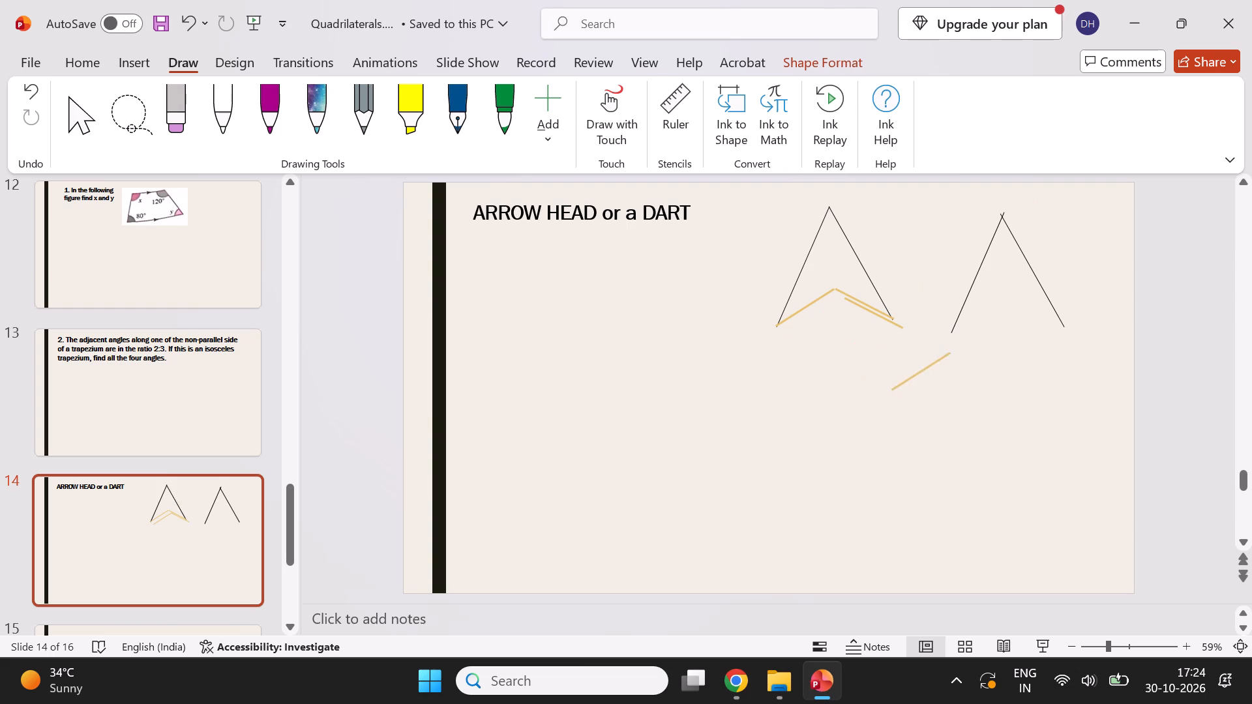
drag(931, 368, 949, 374)
drag(951, 378, 984, 309)
drag(1013, 299, 1015, 321)
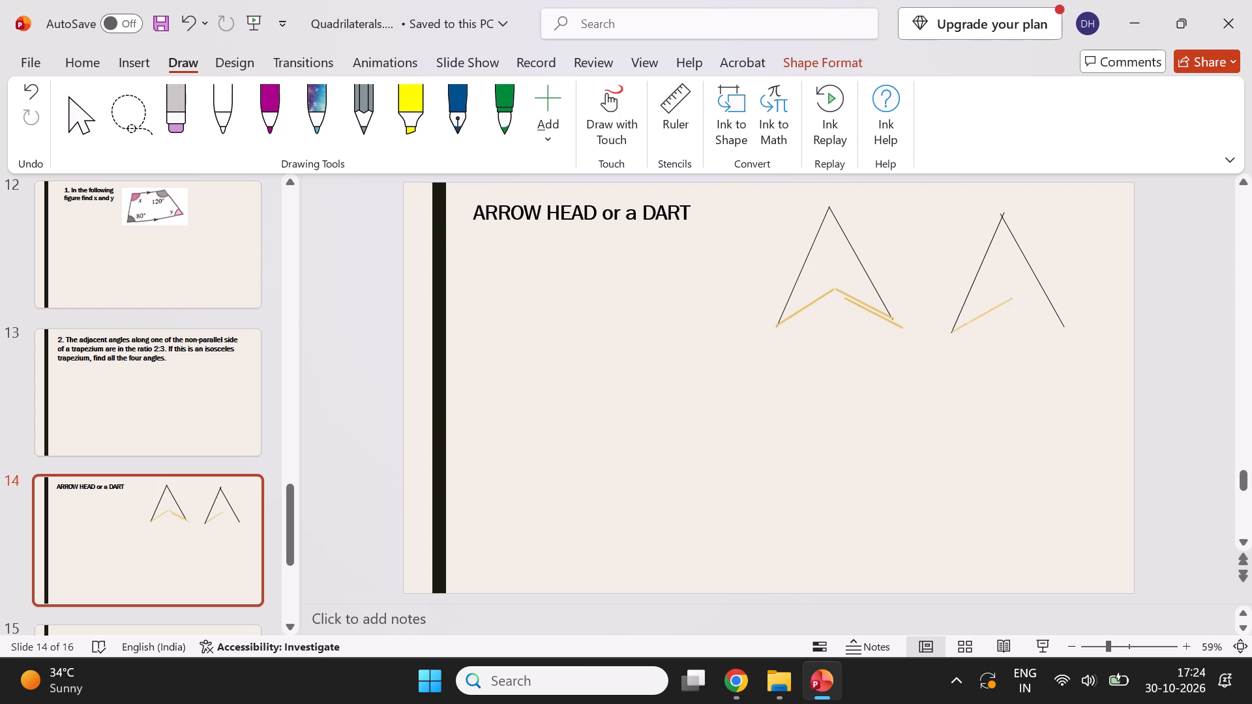
drag(1015, 321, 1007, 376)
Attach the copied right gold line to the new right leg's lower end and swing its free end down to close the kite.
drag(867, 312, 895, 329)
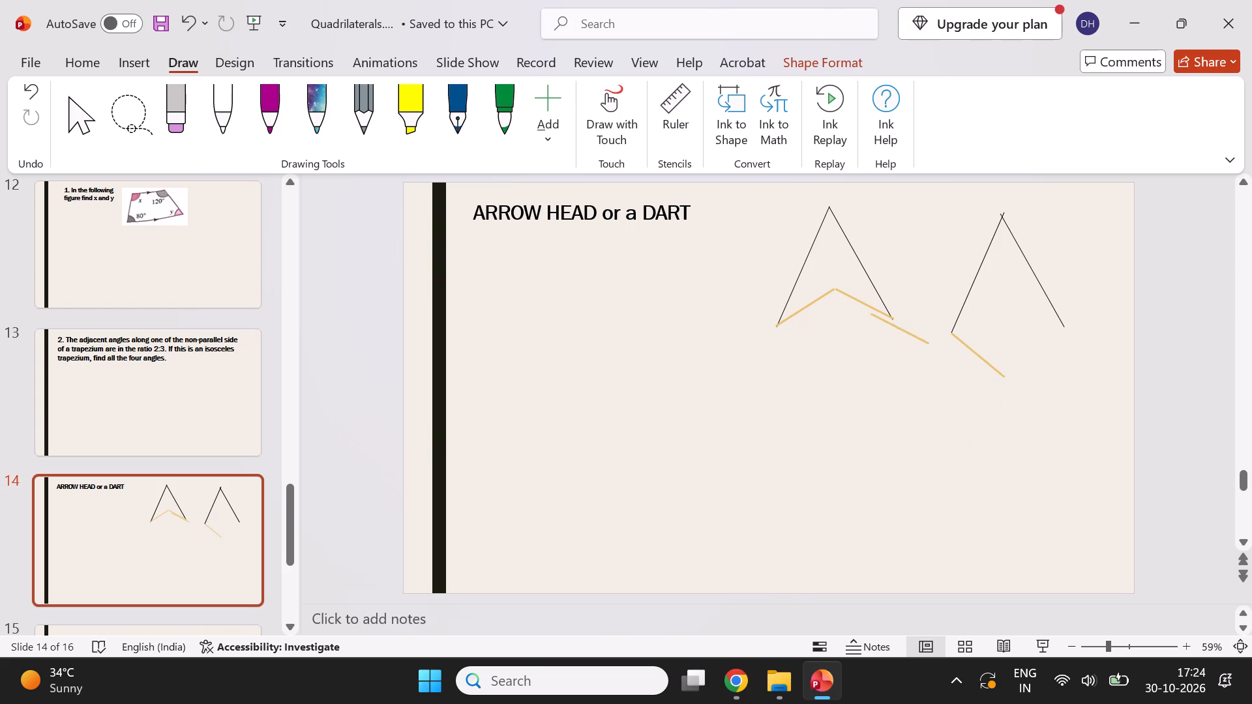
drag(895, 329, 1024, 311)
drag(1024, 311, 1028, 310)
drag(1028, 310, 1027, 309)
drag(1003, 299, 1009, 370)
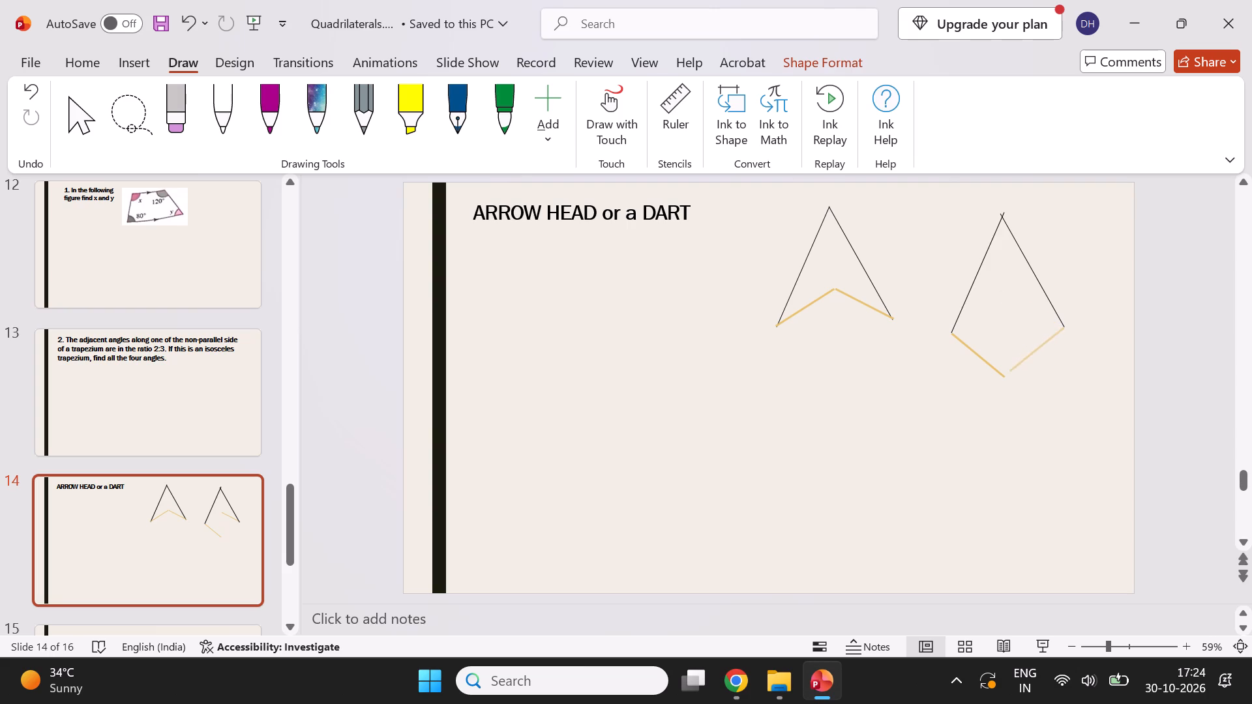
drag(1009, 370, 1007, 375)
drag(1007, 375, 1006, 375)
click(1015, 440)
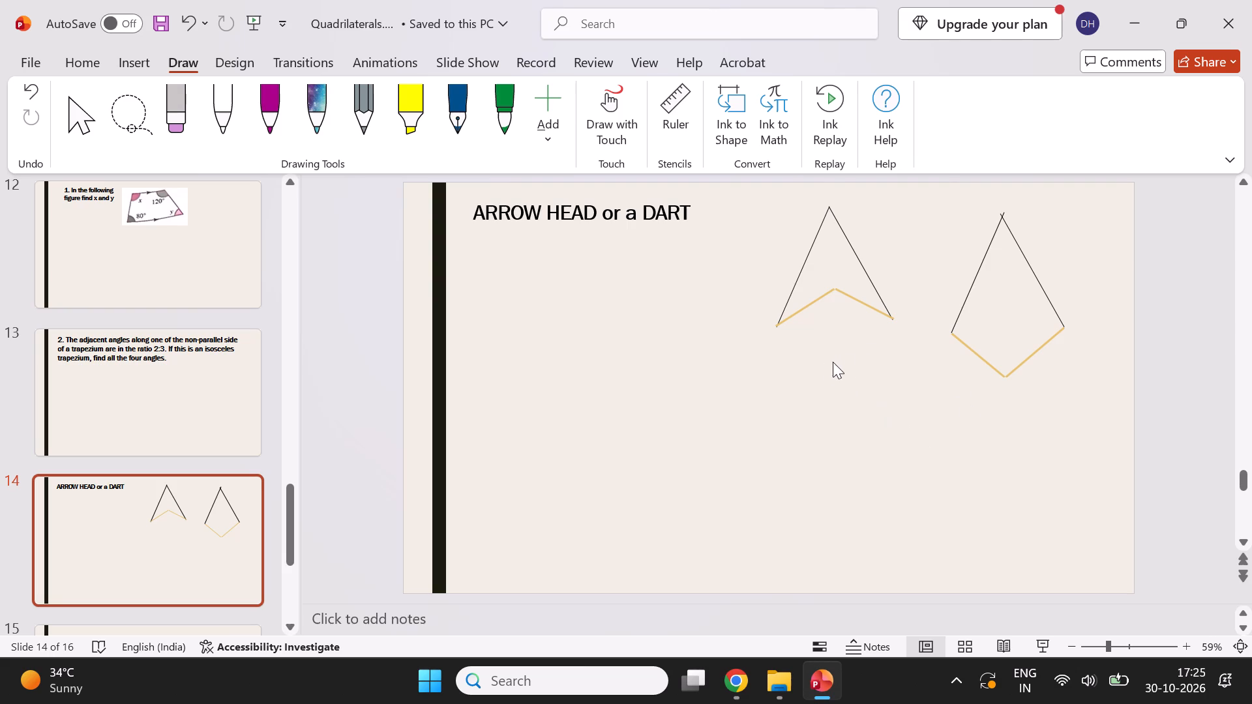
Add a text box below the dart reading "DART/ARRAW HEAD" and widen it so the label fits on one line.
click(128, 64)
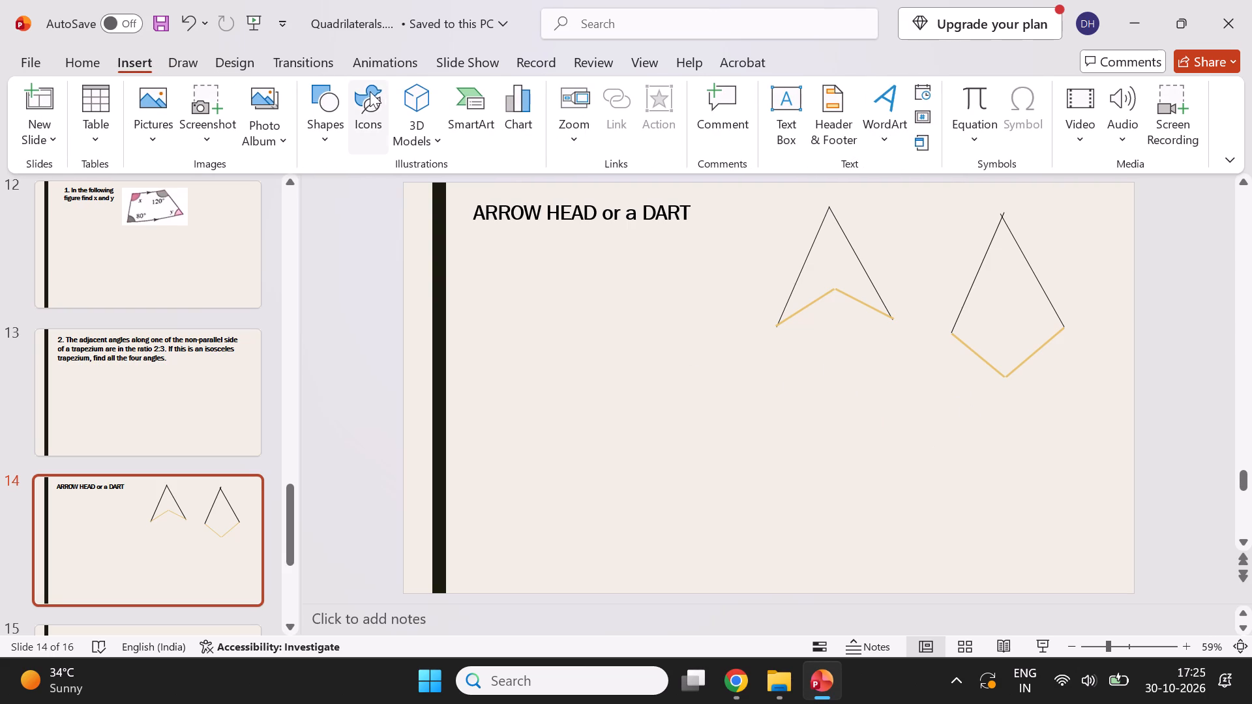
click(786, 128)
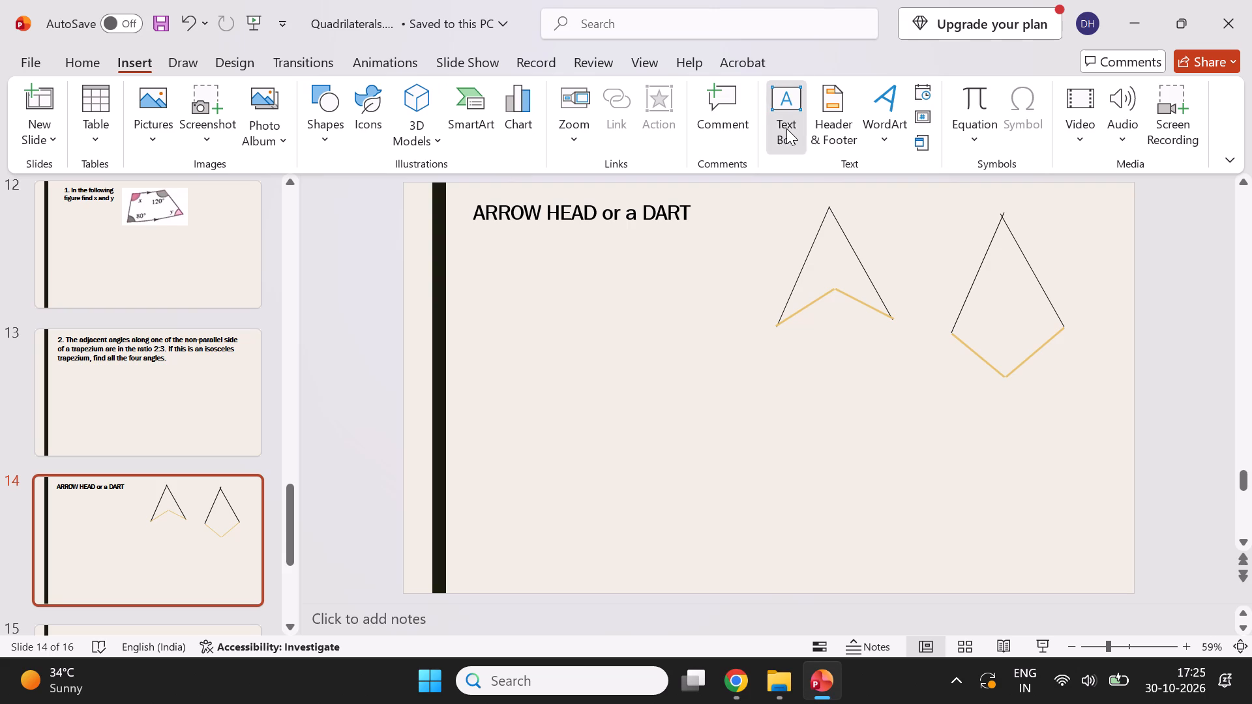
drag(773, 349, 889, 389)
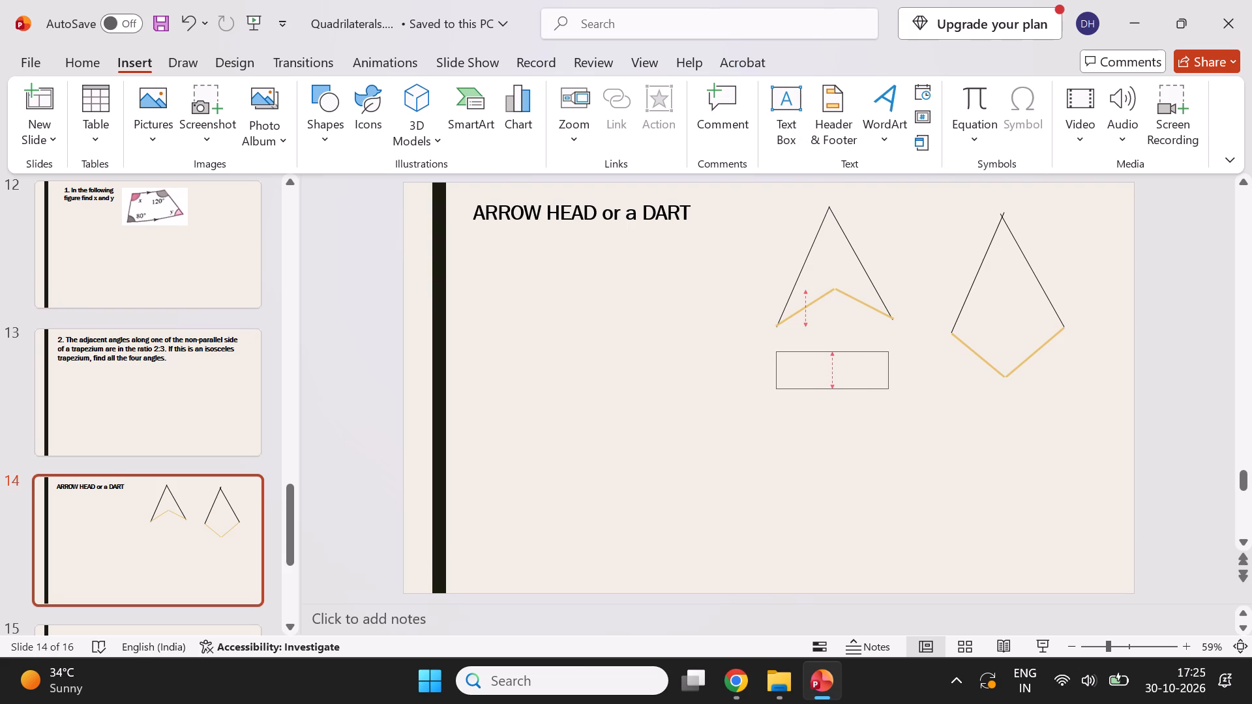
drag(889, 389, 890, 389)
text(DART)
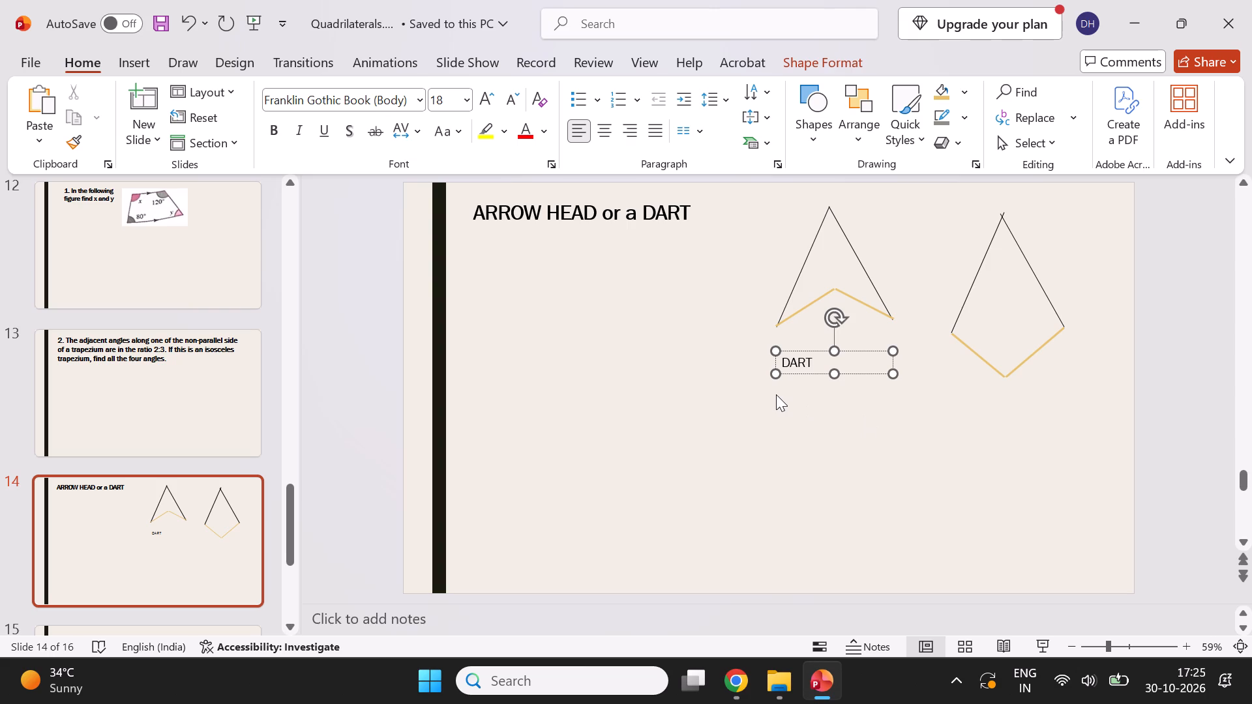
text(/ARRAW)
key(space)
text(HEAD)
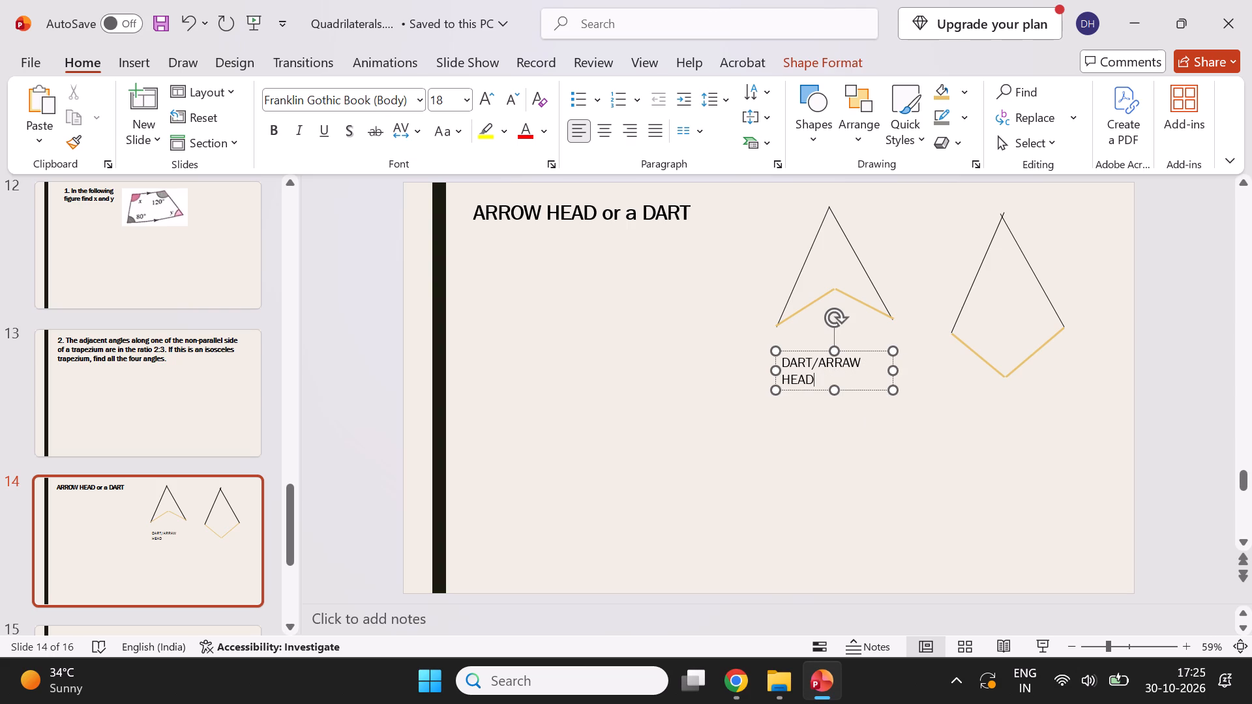
drag(893, 366, 905, 366)
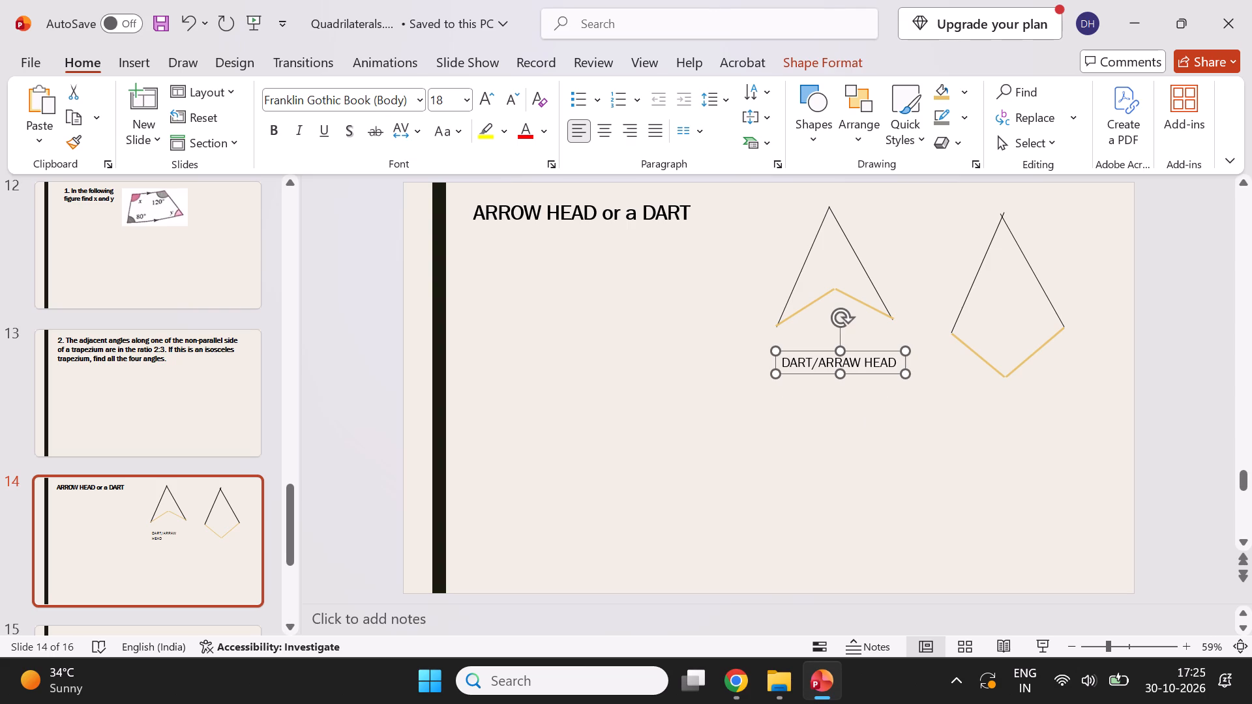
Duplicate the dart's label and place the copy below the kite's bottom vertex.
click(889, 372)
key(ctrl+c)
key(ctrl+v)
drag(884, 382, 1041, 415)
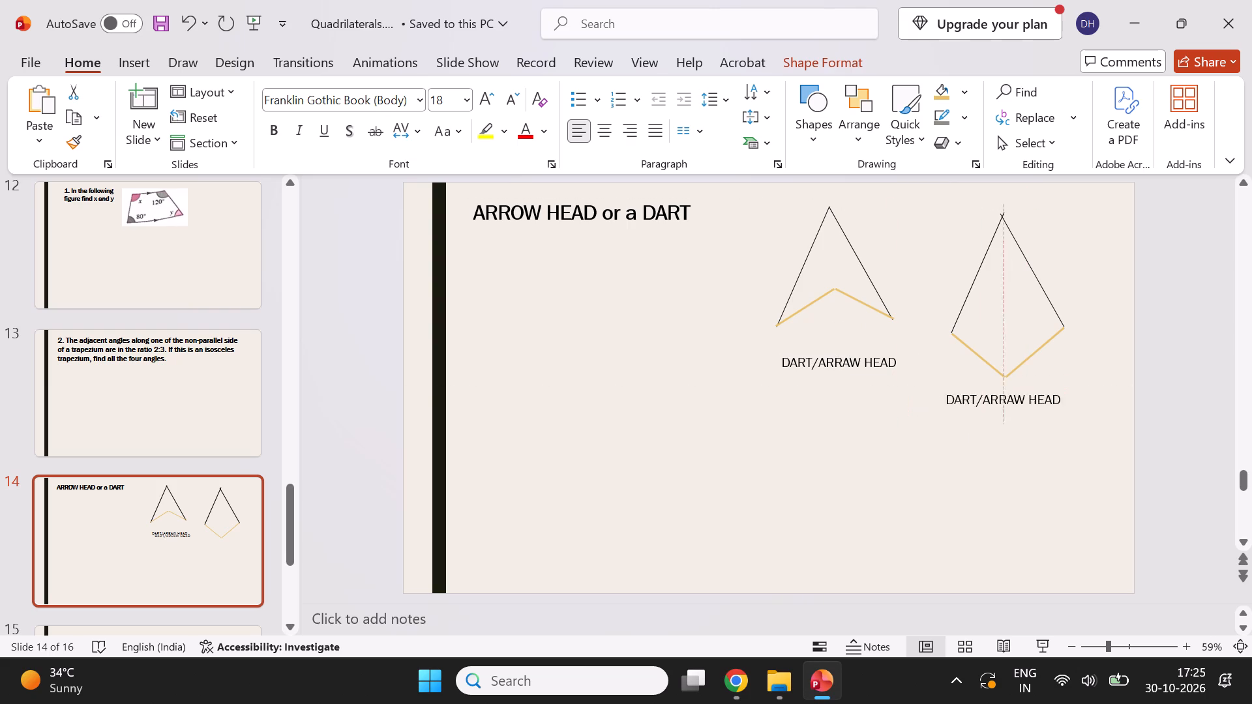
drag(1041, 415, 1047, 418)
Replace the copied label's text with "KITE" and centre the word just under the kite's bottom vertex.
double_click(1011, 409)
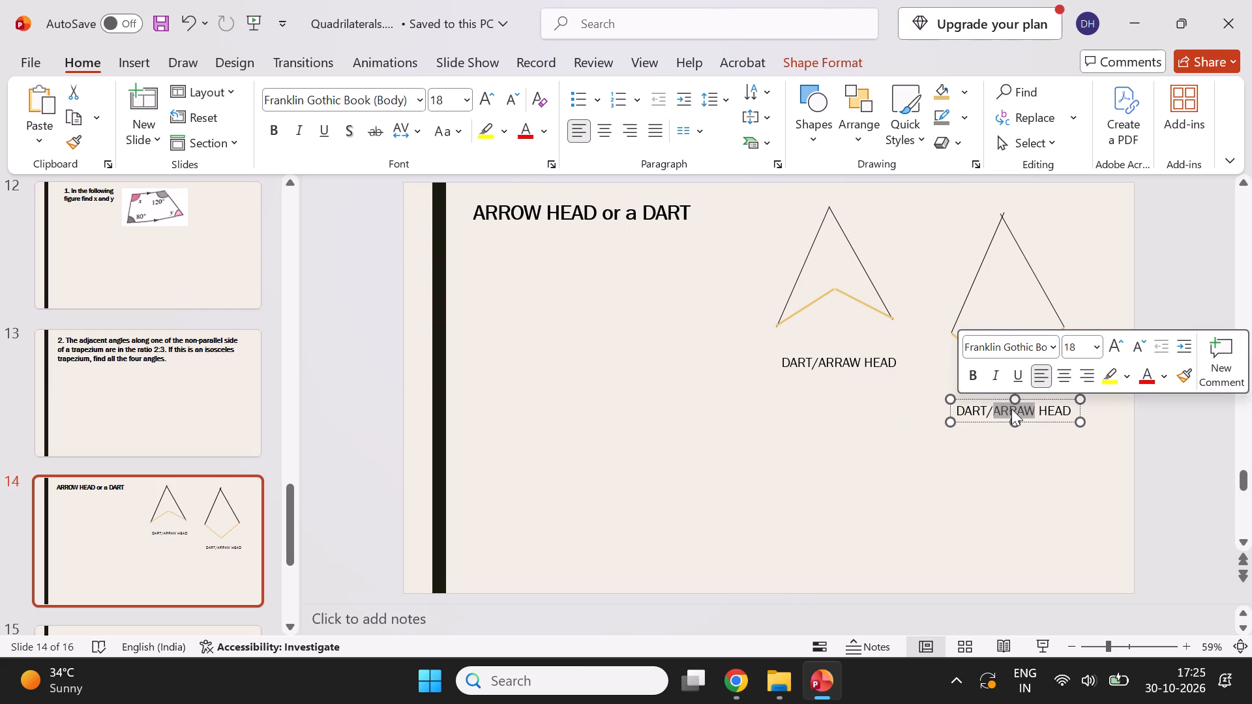
key(ctrl+a)
text(KITE)
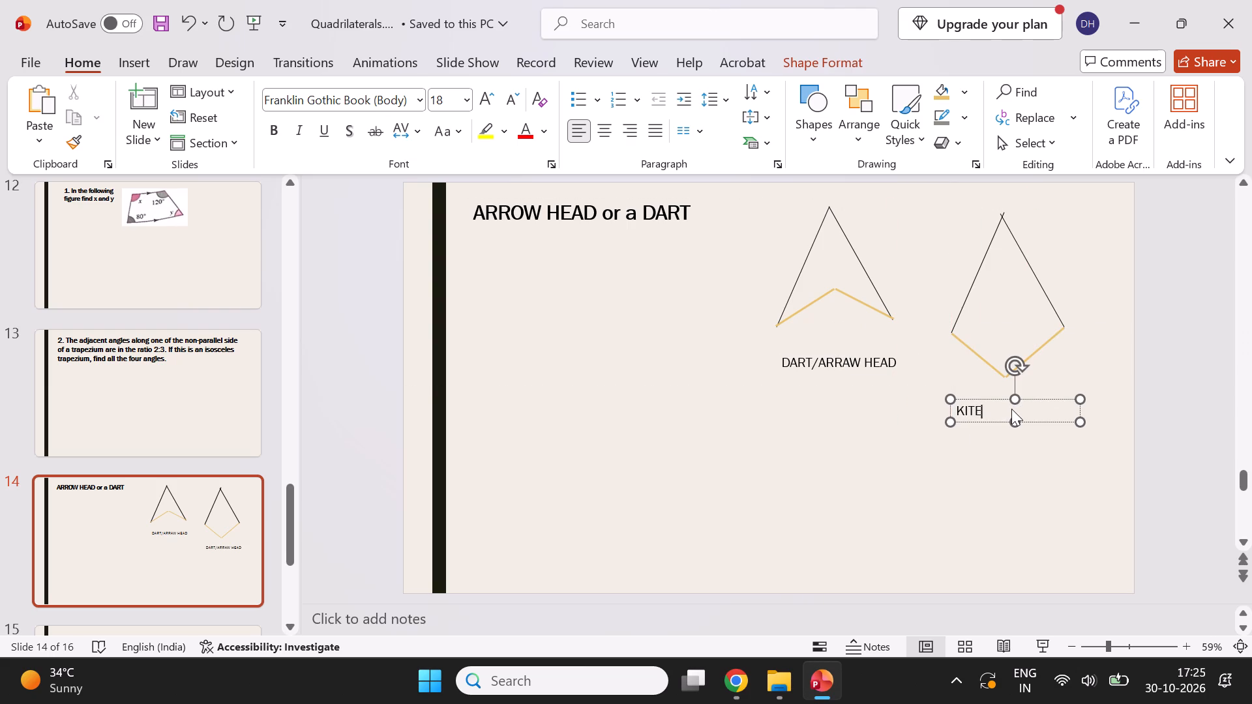
click(921, 480)
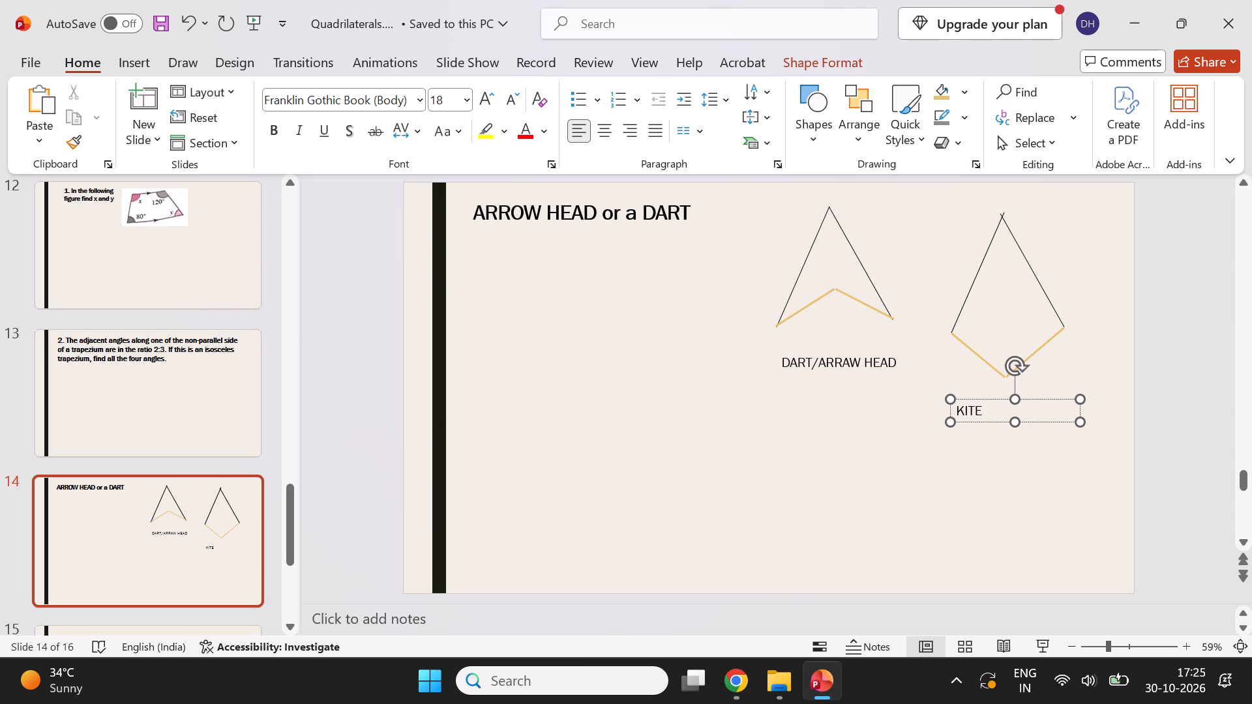
click(974, 403)
drag(981, 424, 1018, 418)
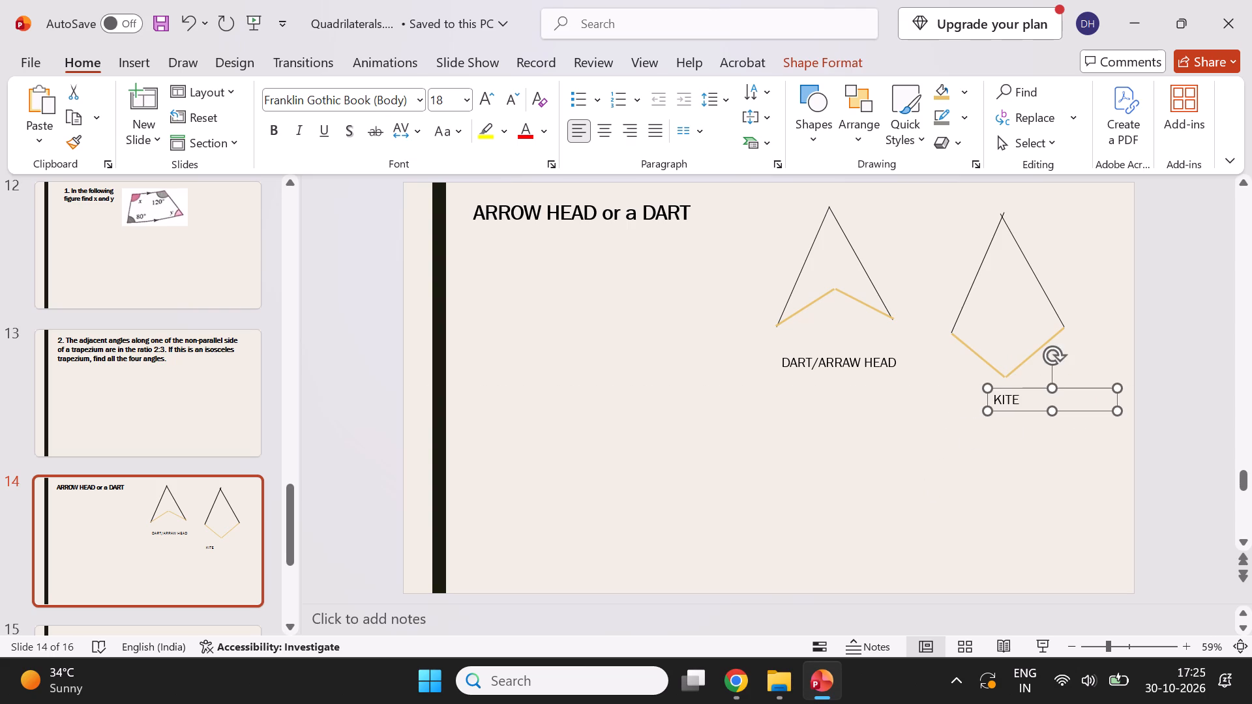
click(820, 434)
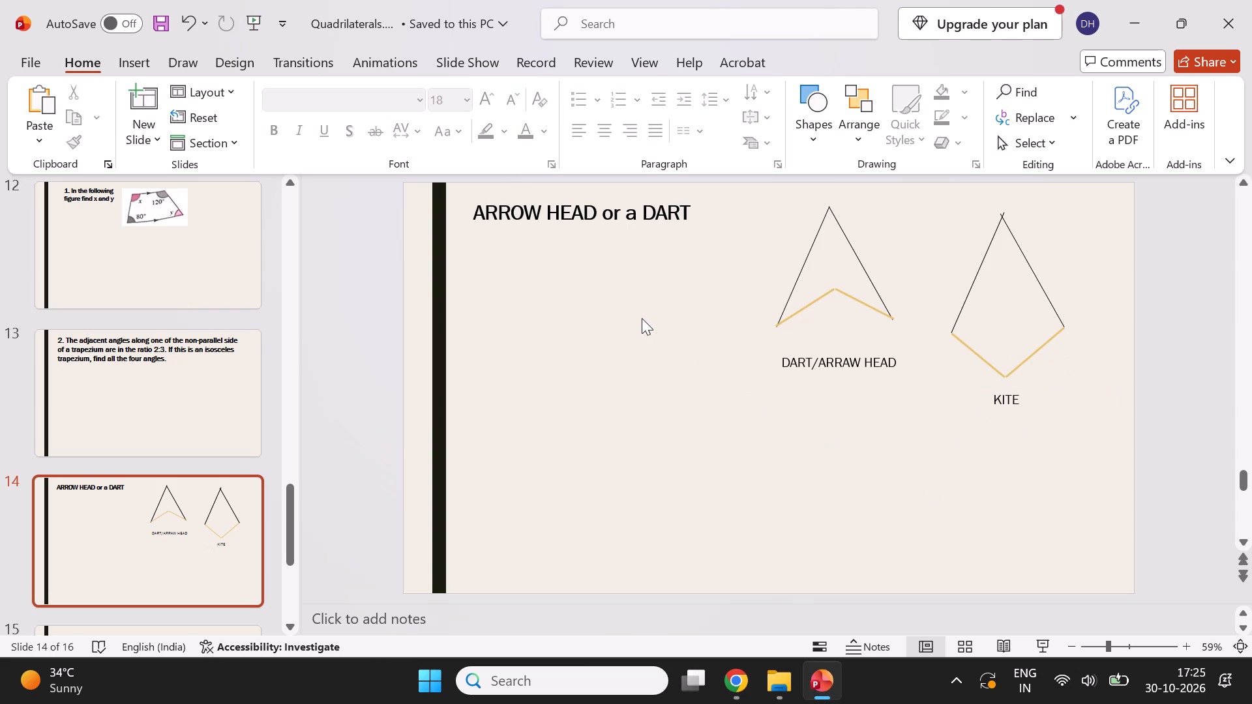
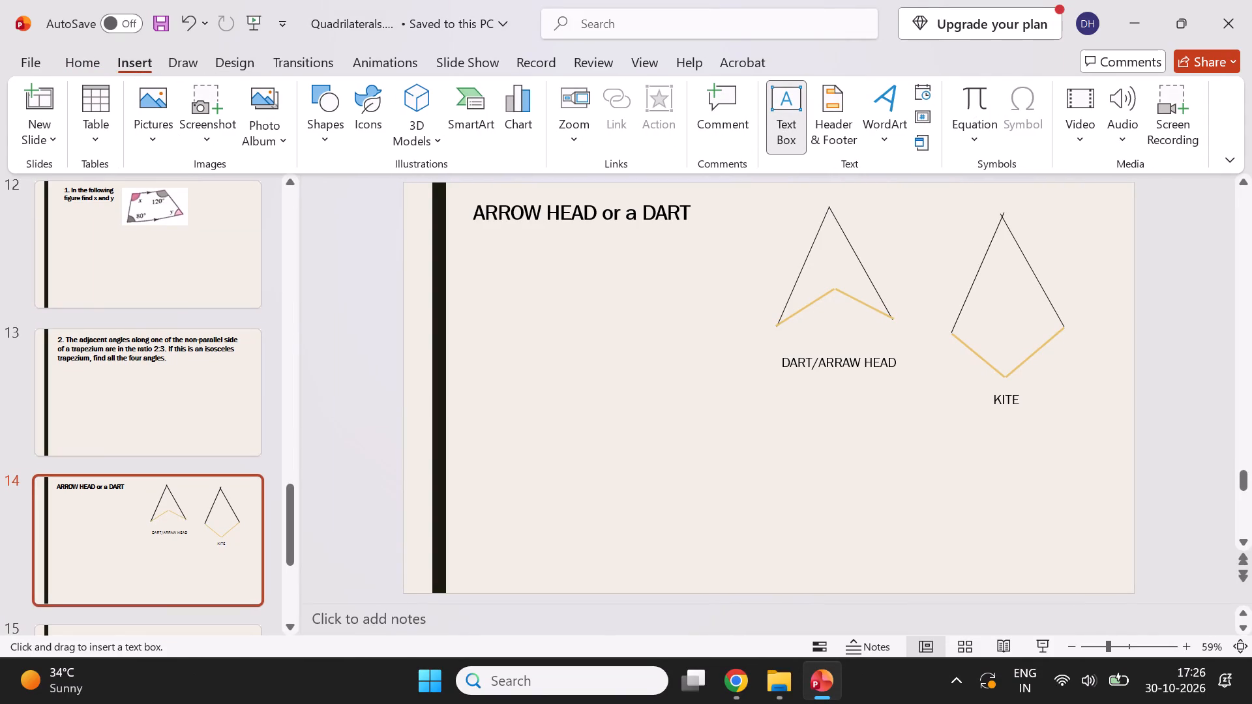
Add a text box below the slide title, paste in "An arrowhead is a kite with one reflex angle.", and widen it to fit one line.
drag(485, 254, 698, 304)
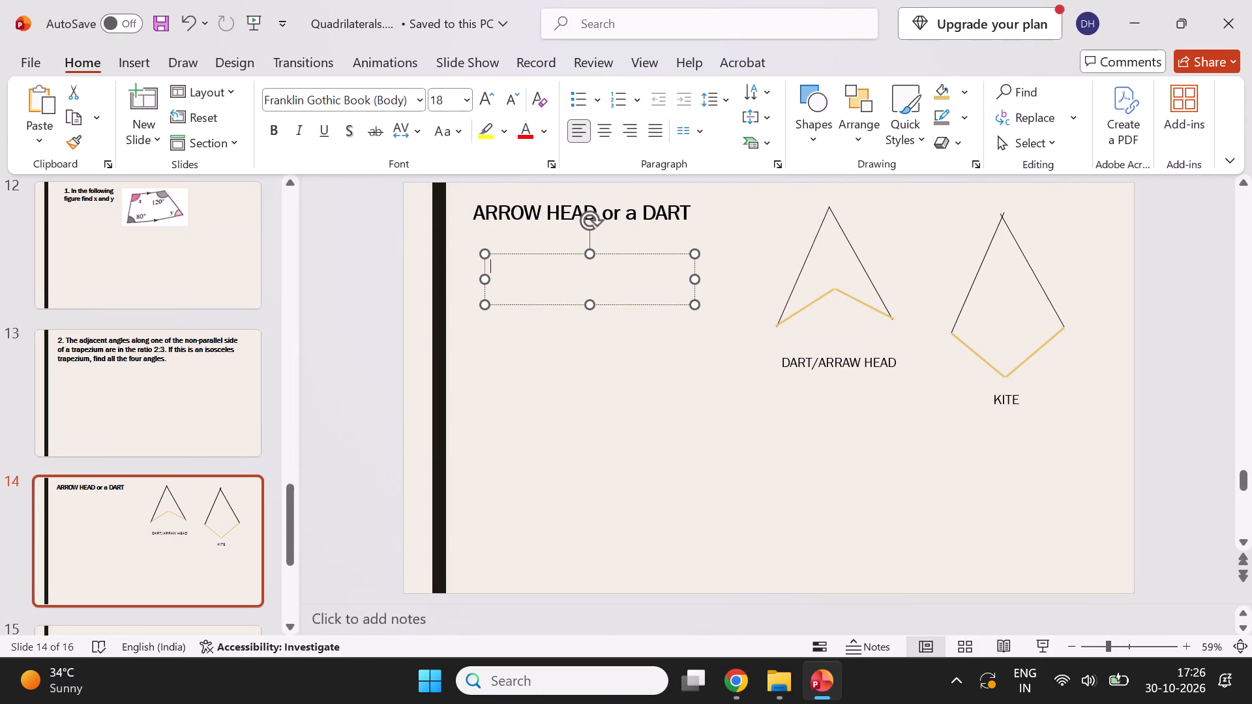
key(ctrl+v)
key(ctrl+a)
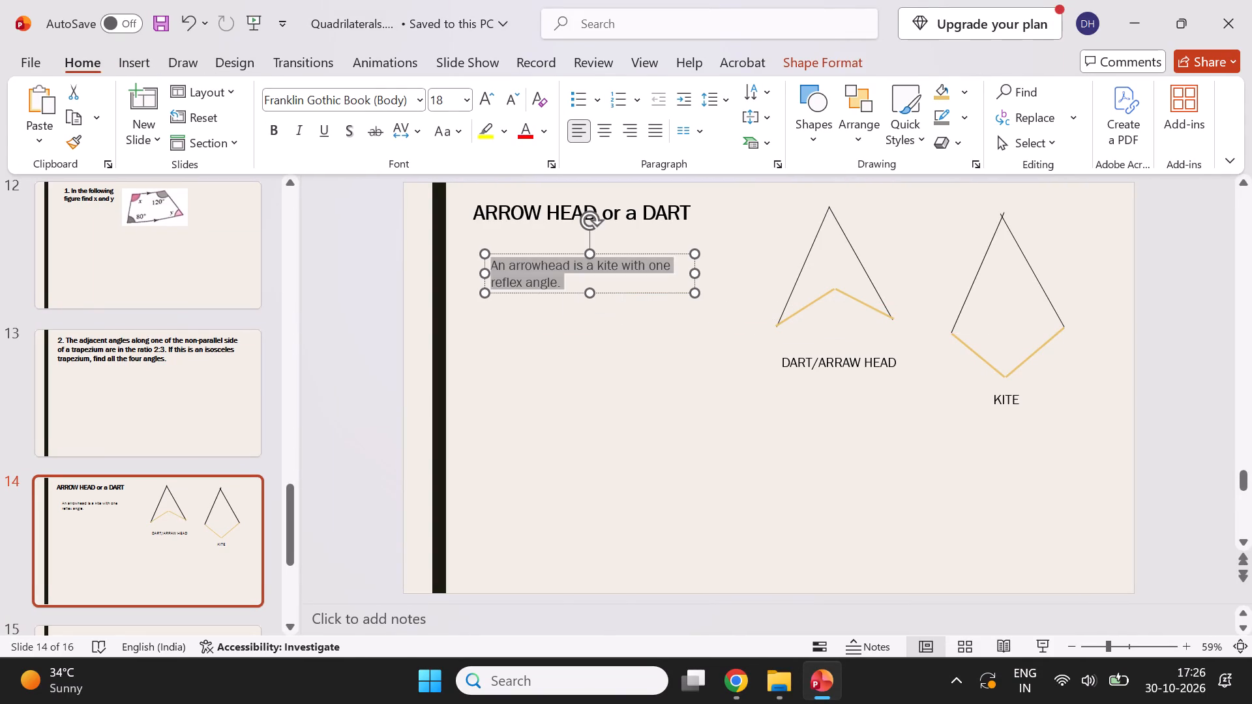
click(641, 280)
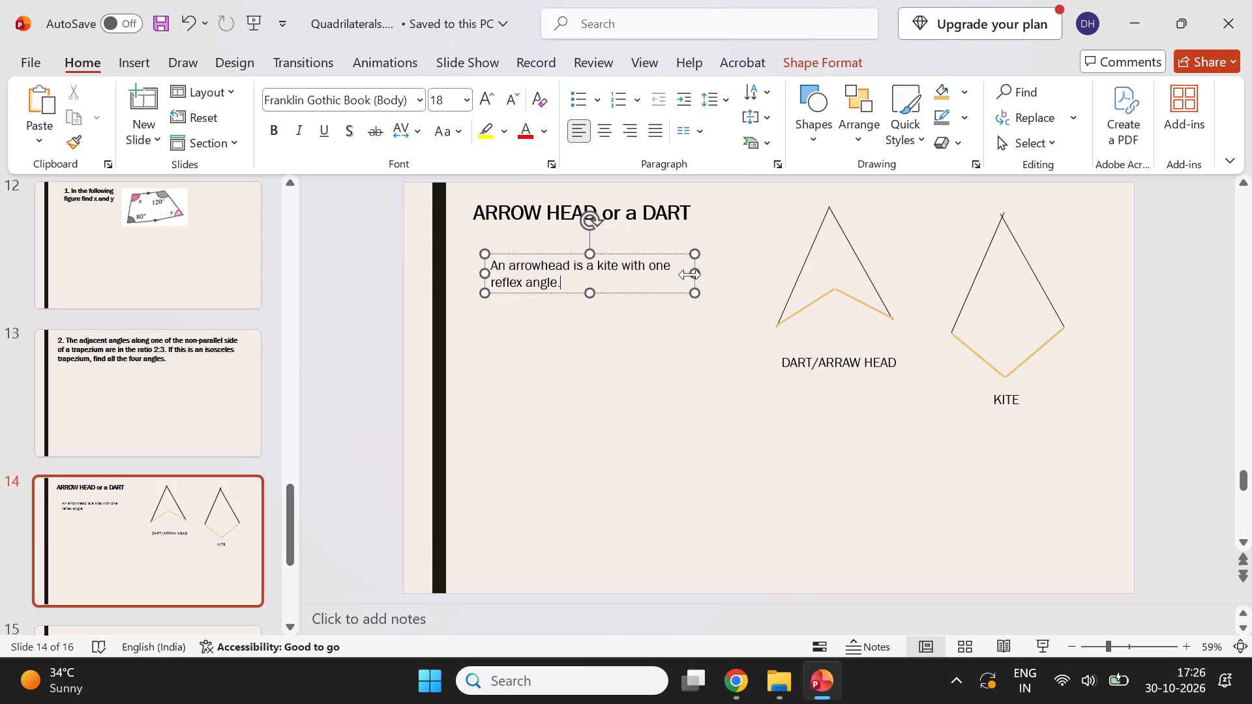
drag(693, 274, 752, 271)
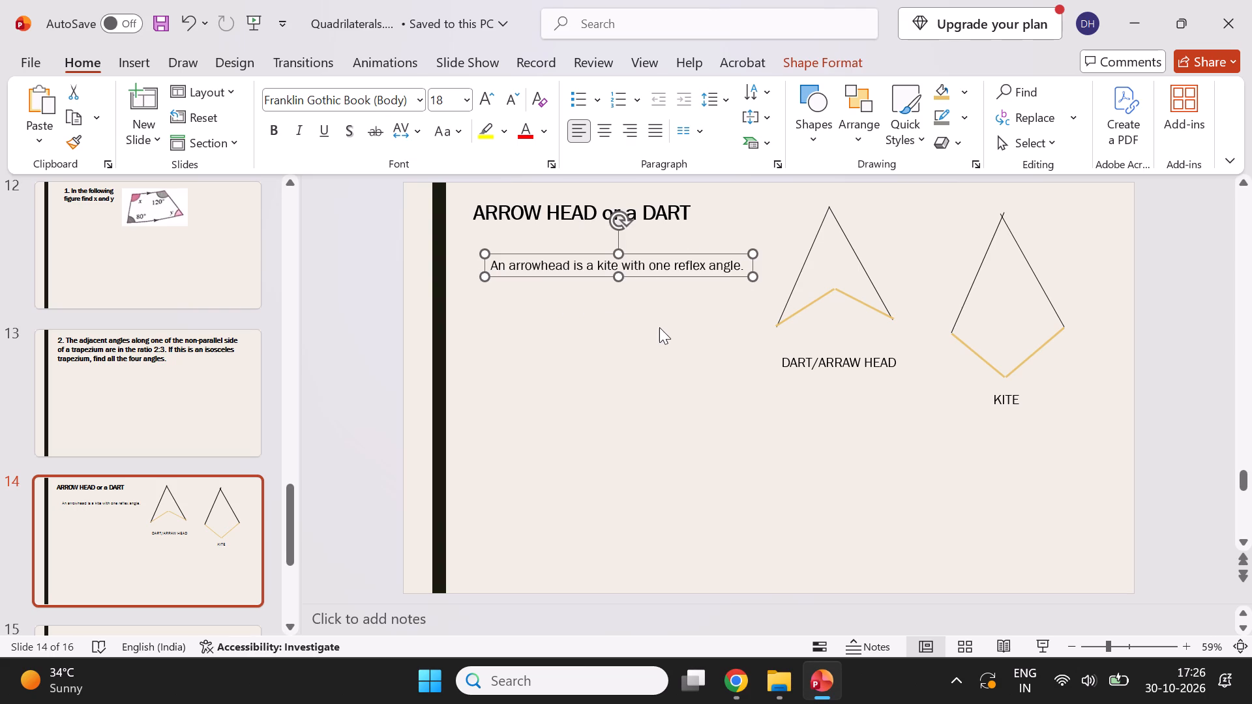
click(659, 327)
Format the whole arrowhead definition sentence below the title as a round-bulleted item.
click(529, 263)
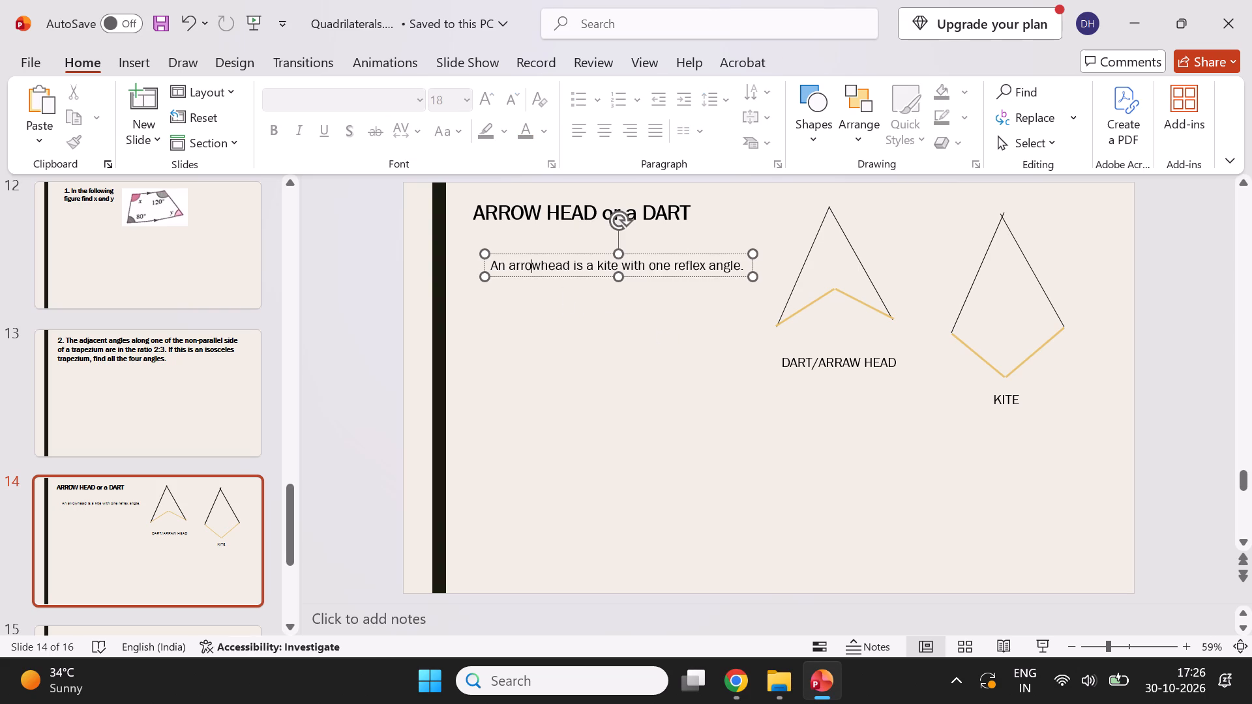
key(ctrl+a)
click(573, 95)
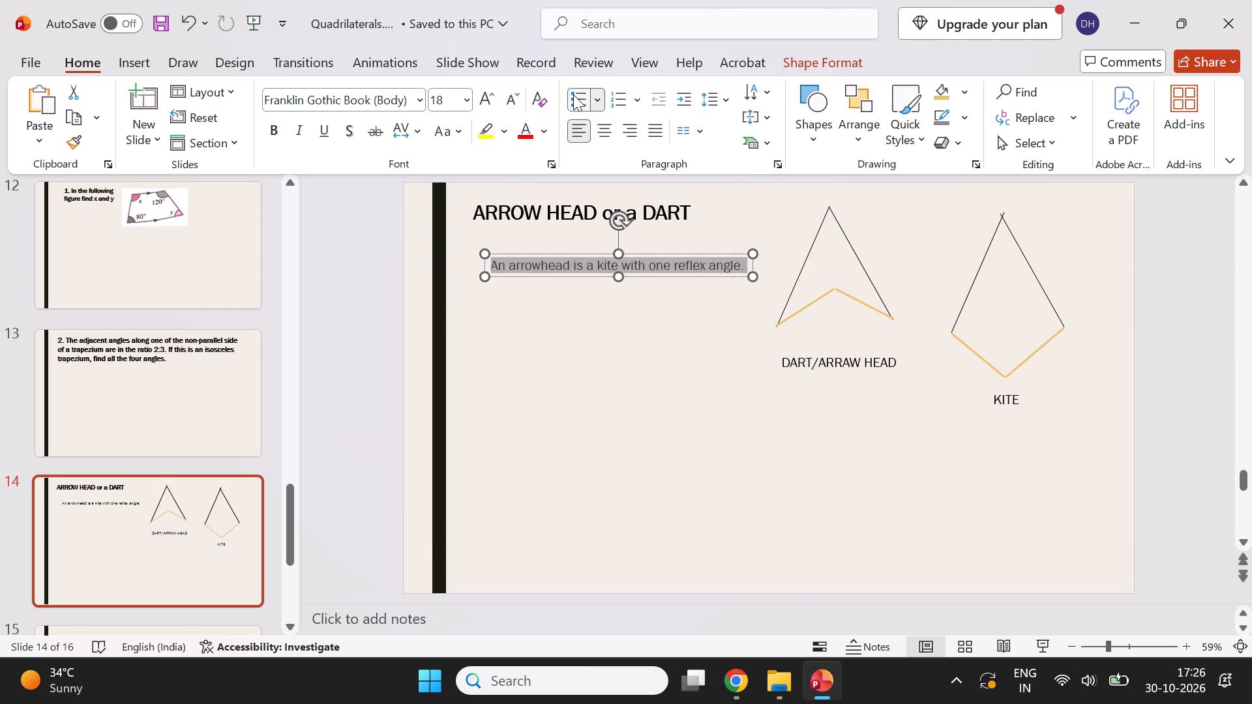
drag(751, 274, 753, 274)
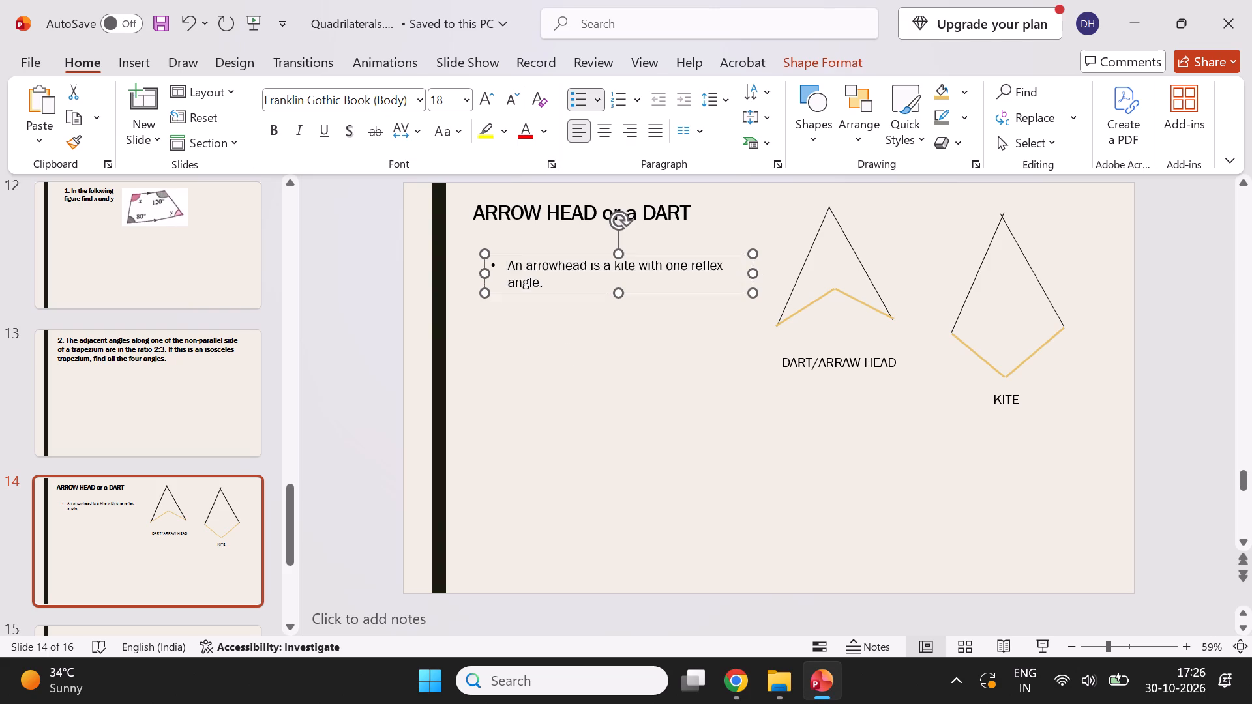
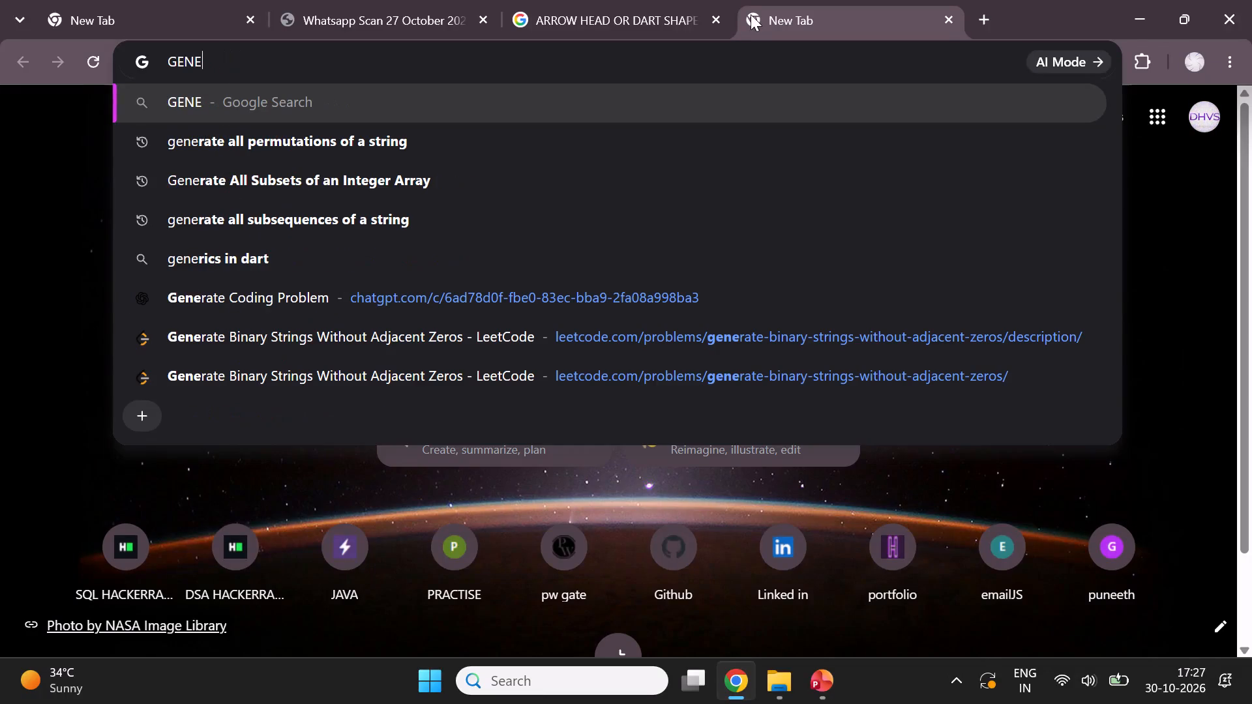
Search the web for "generate an shape of a parallelogram with one angle 75 degree".
key(BackSpace)
key(BackSpace)
key(BackSpace)
text(generate an image o)
key(BackSpace)
key(BackSpace)
key(BackSpace)
key(BackSpace)
key(BackSpace)
key(BackSpace)
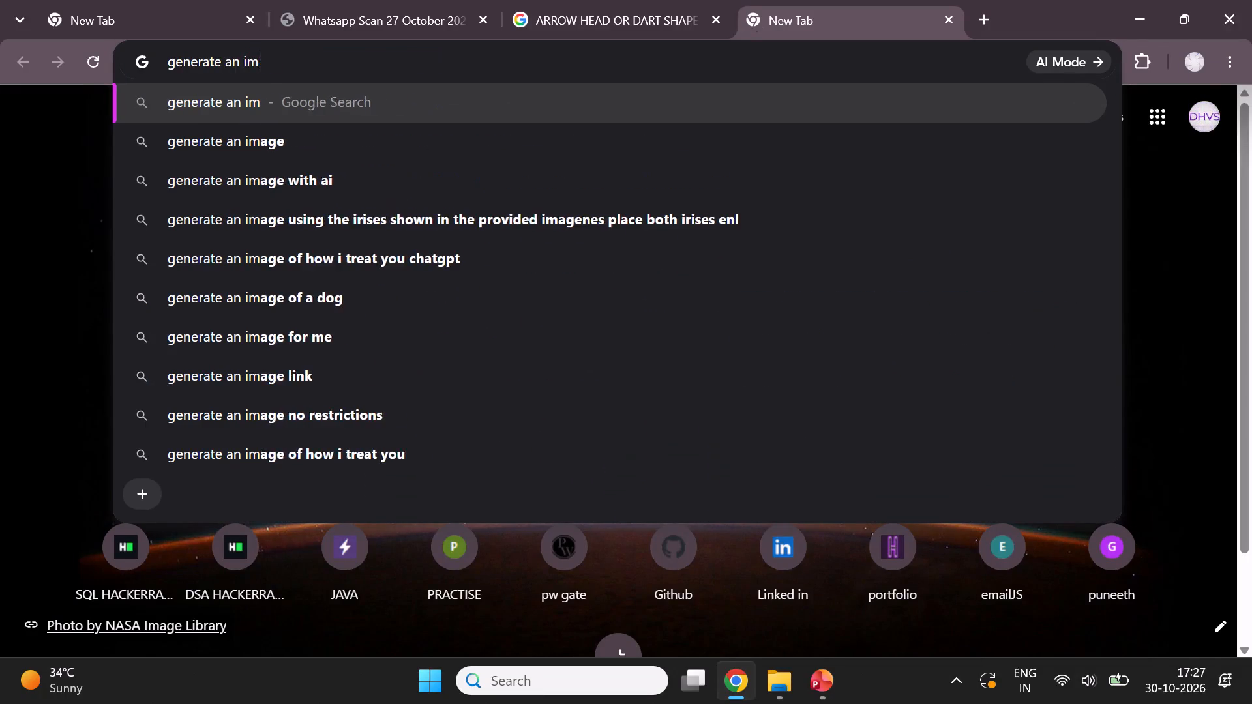
key(BackSpace)
key(BackSpace)
text(spa)
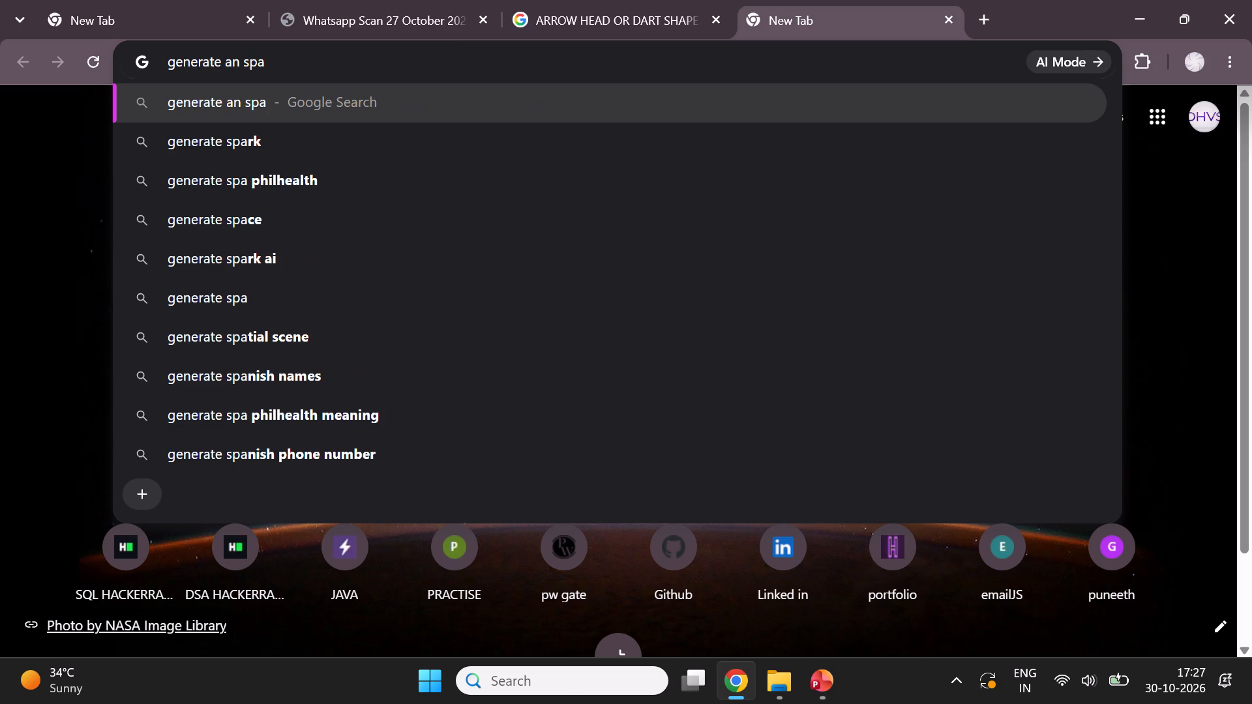
key(BackSpace)
key(BackSpace)
text(hape of a parakkeki)
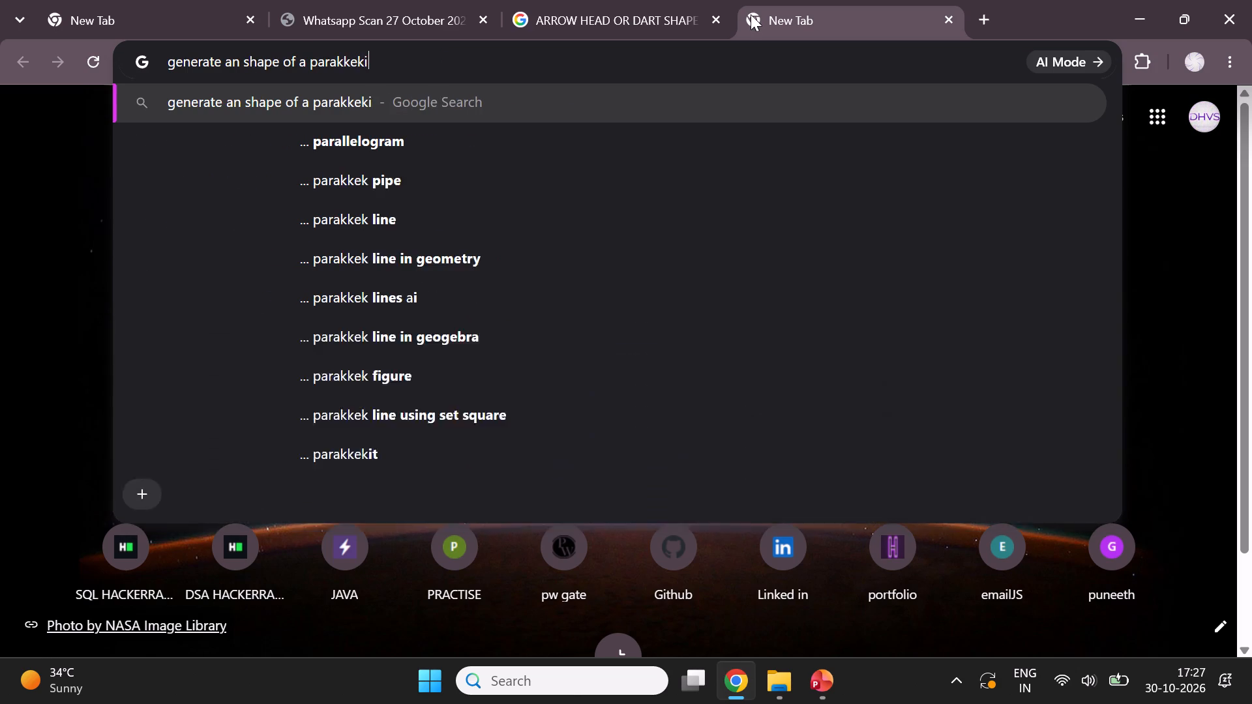
key(BackSpace)
key(BackSpace)
key(BackSpace)
key(BackSpace)
key(BackSpace)
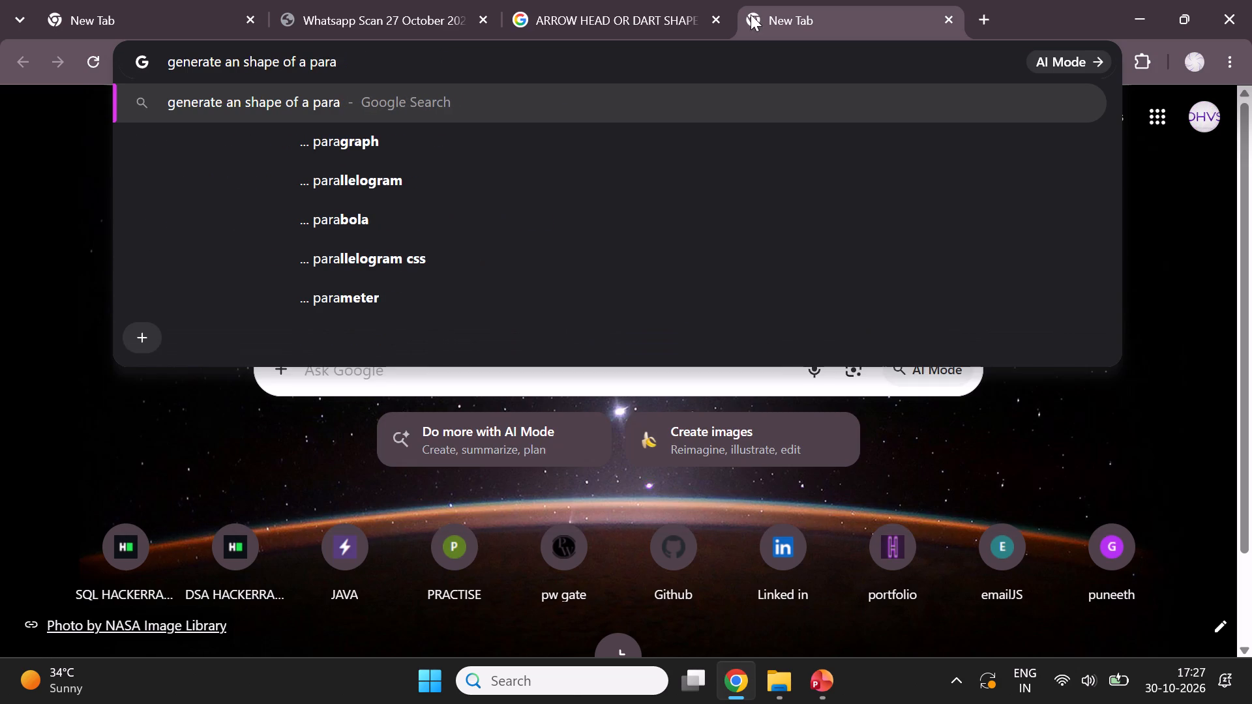
key(Down)
key(Down)
key(space)
text(with one angle 75)
key(Down)
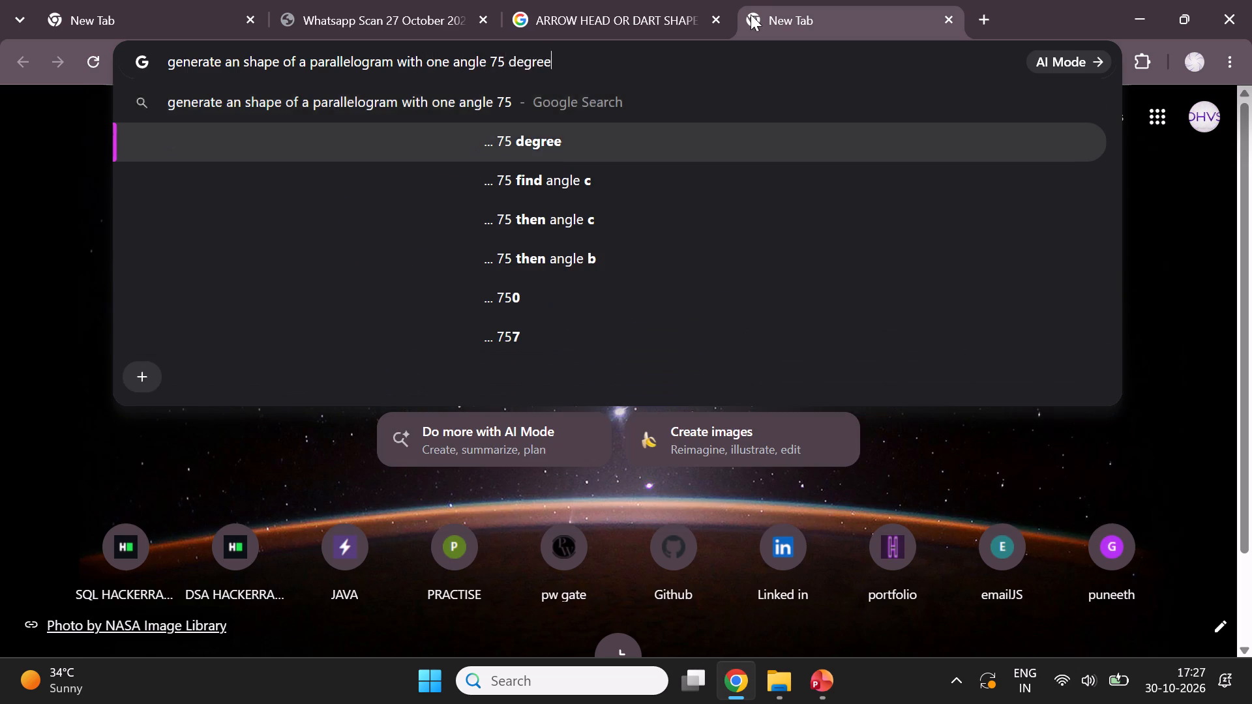
key(Return)
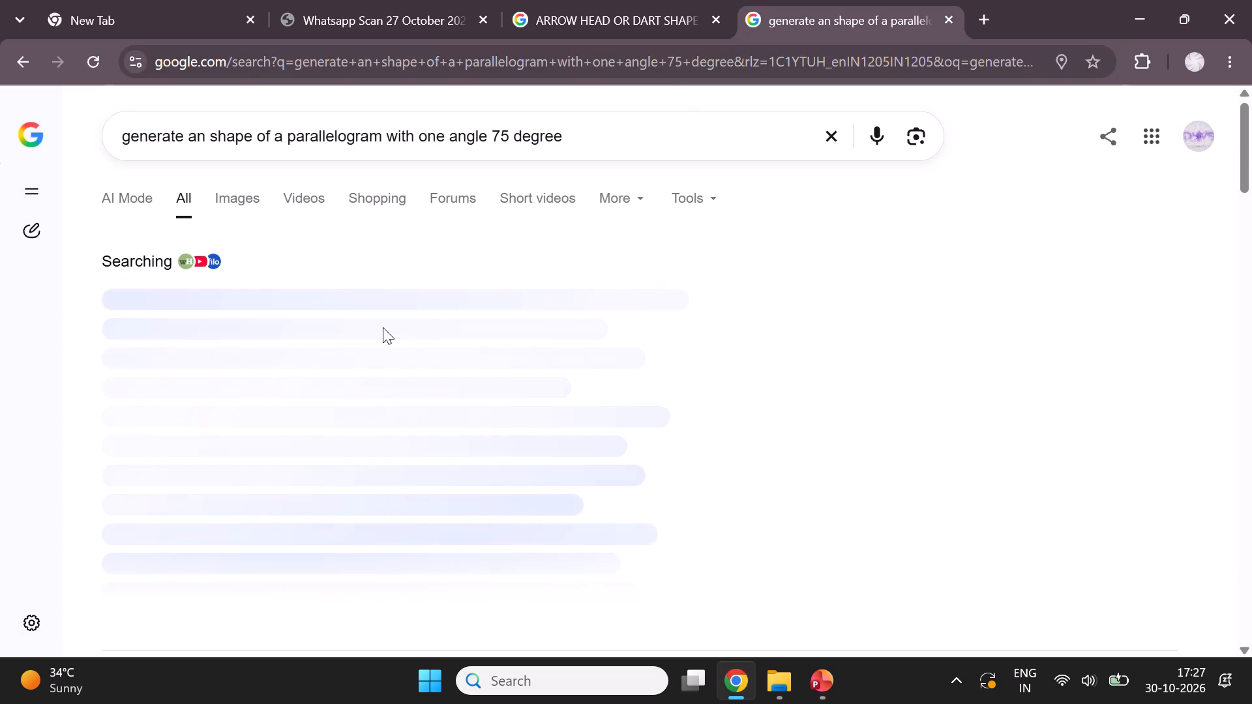
Expand the AI overview in the search results and examine its parallelogram drawing with the 75° angle.
scroll(419, 342, down, 2)
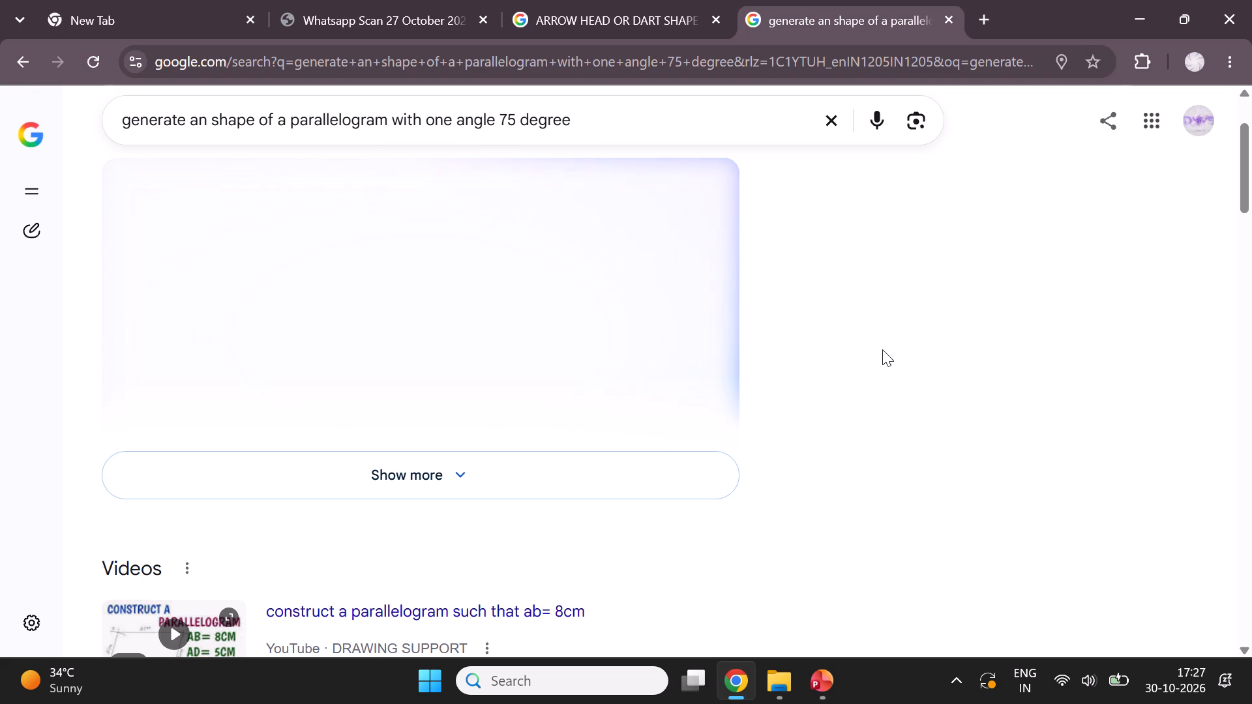
click(610, 479)
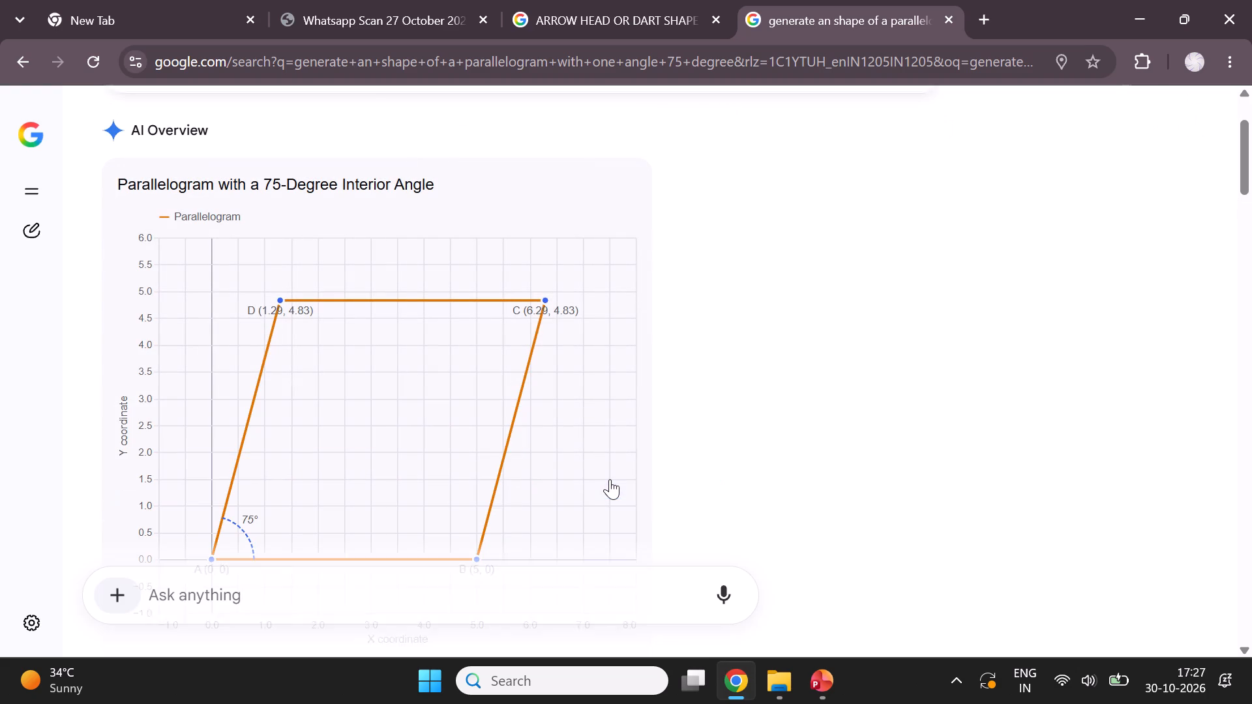
scroll(529, 486, down, 1)
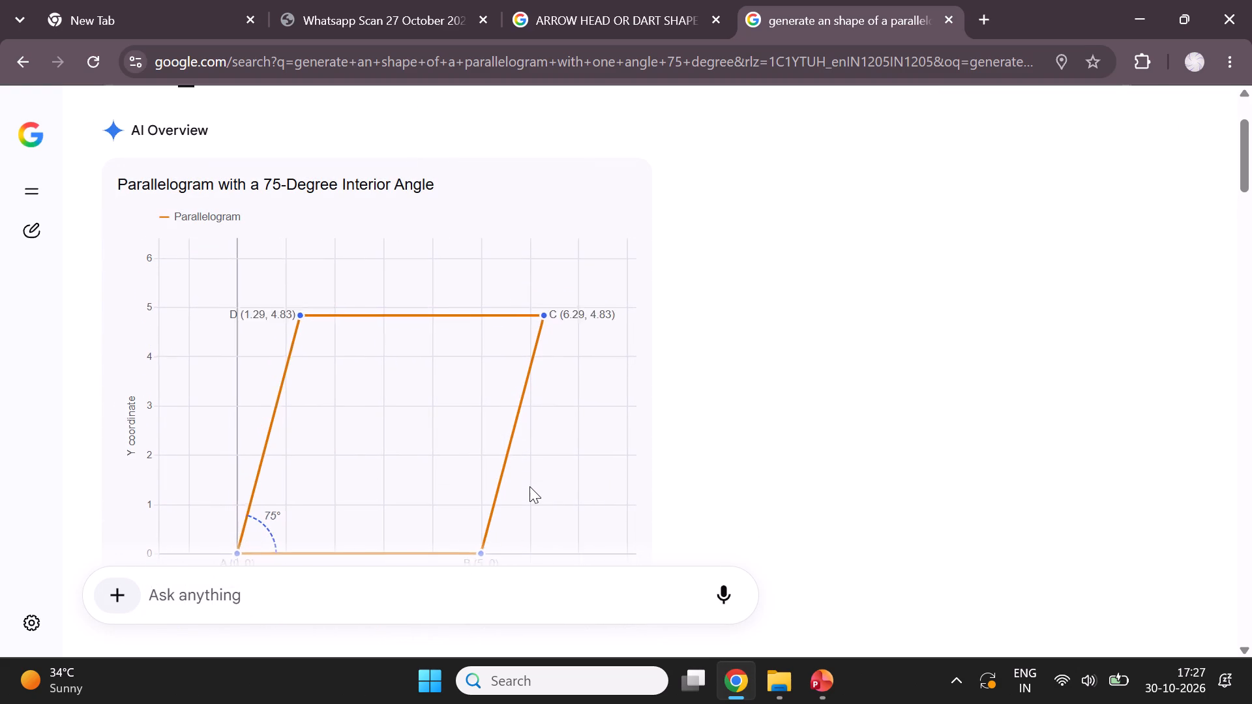
click(434, 319)
Switch to the Quadrilaterals presentation in PowerPoint and draw a wide text box near the top of blank slide 15.
key(alt+Tab)
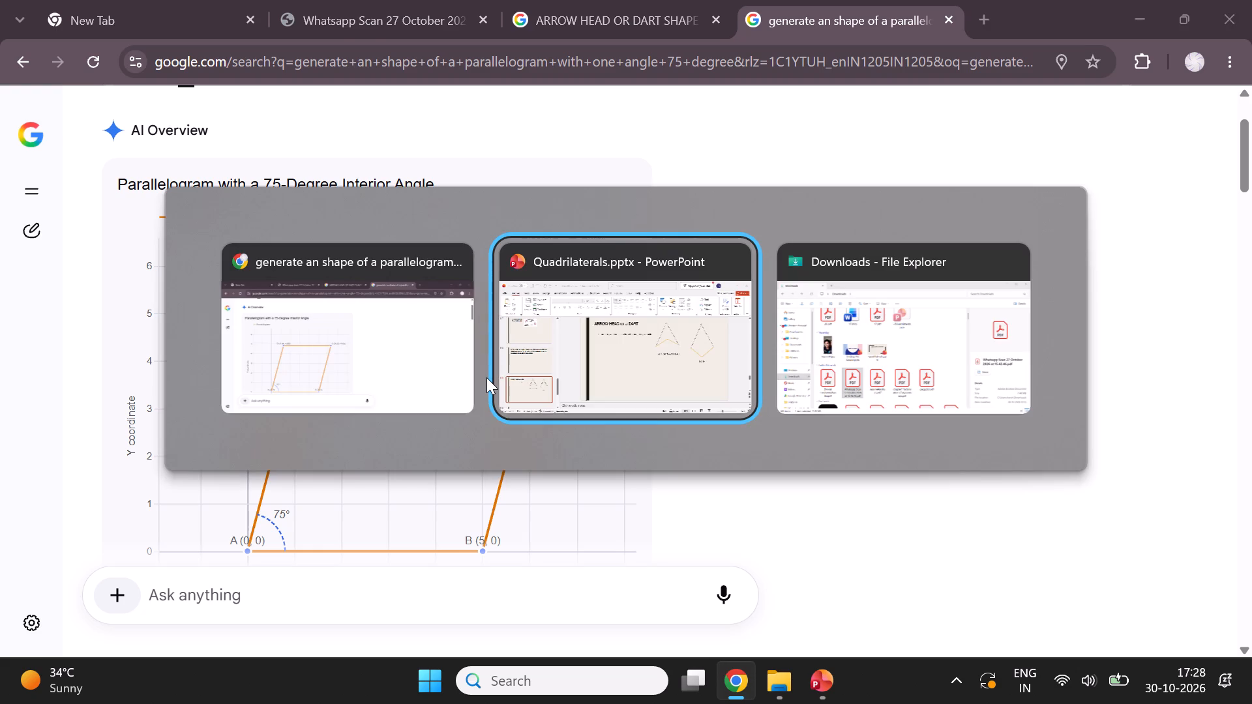
scroll(121, 533, down, 1)
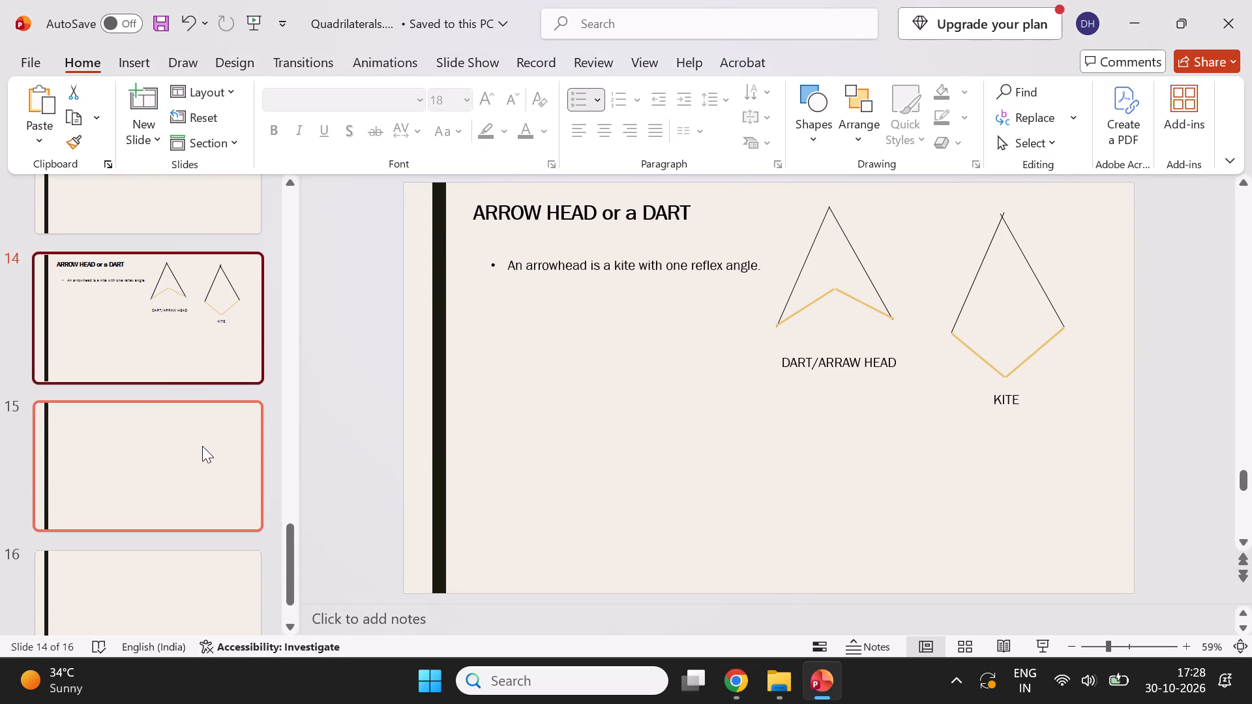
click(202, 446)
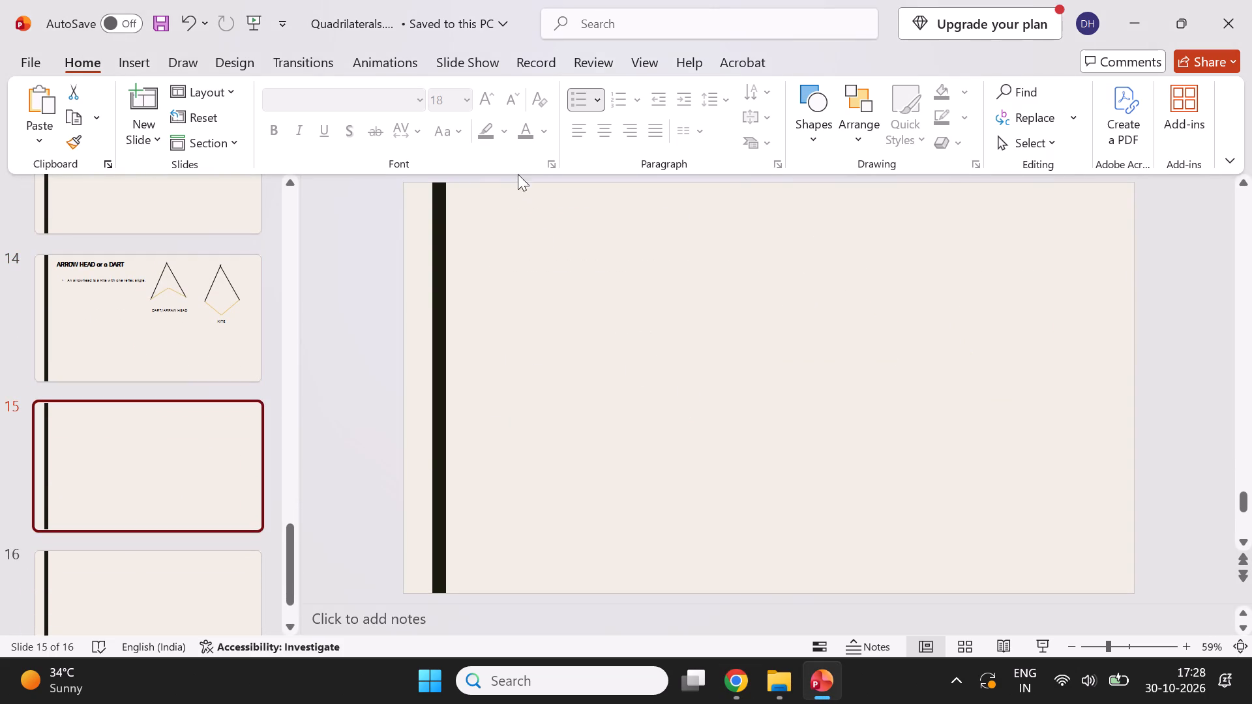
click(135, 66)
click(782, 120)
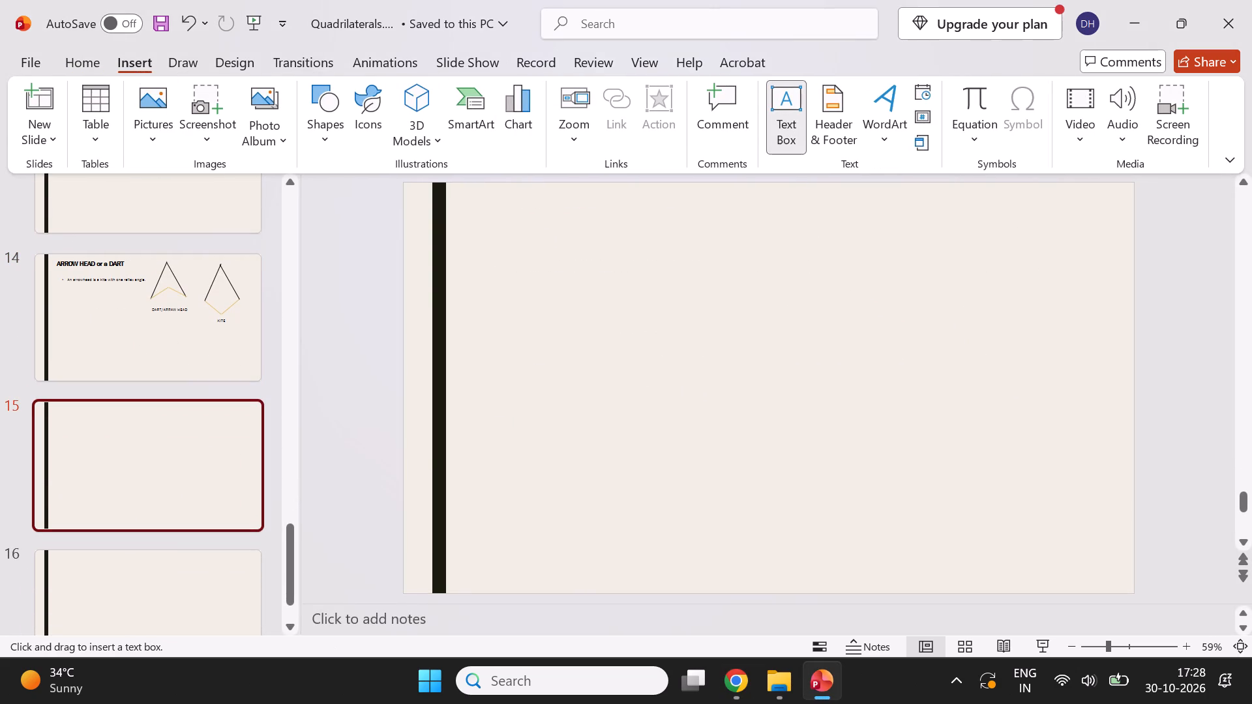
drag(491, 205, 822, 288)
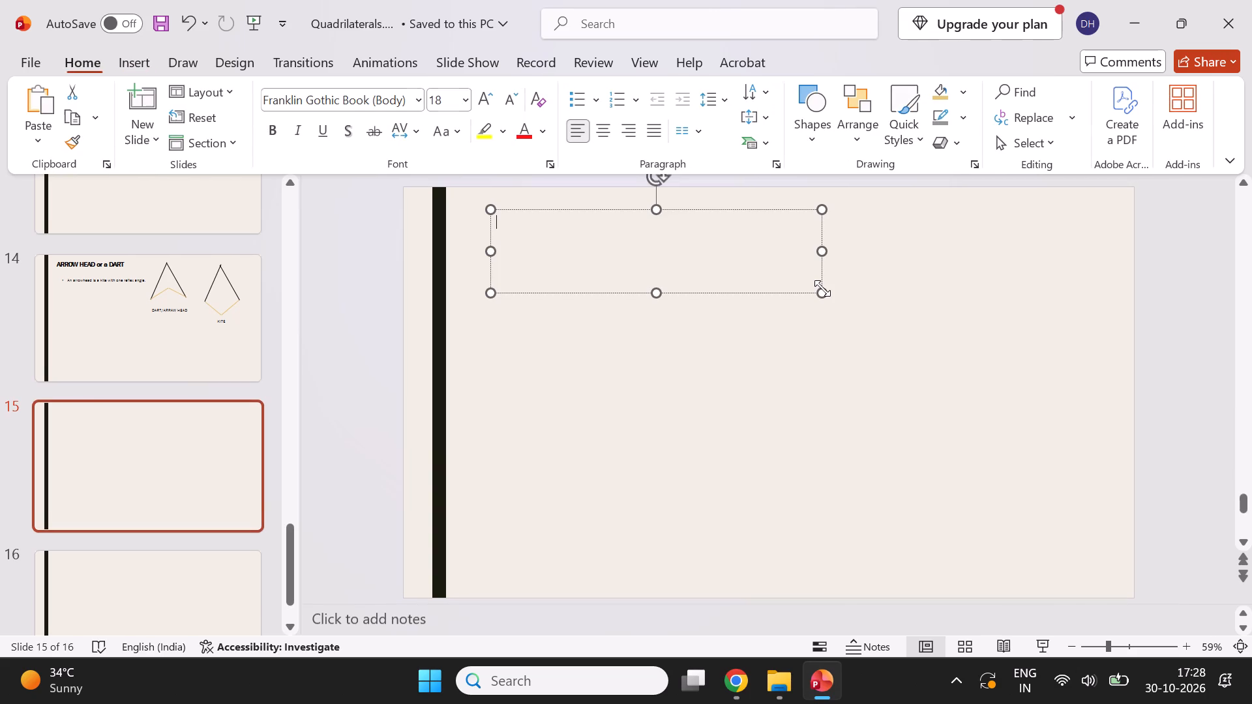
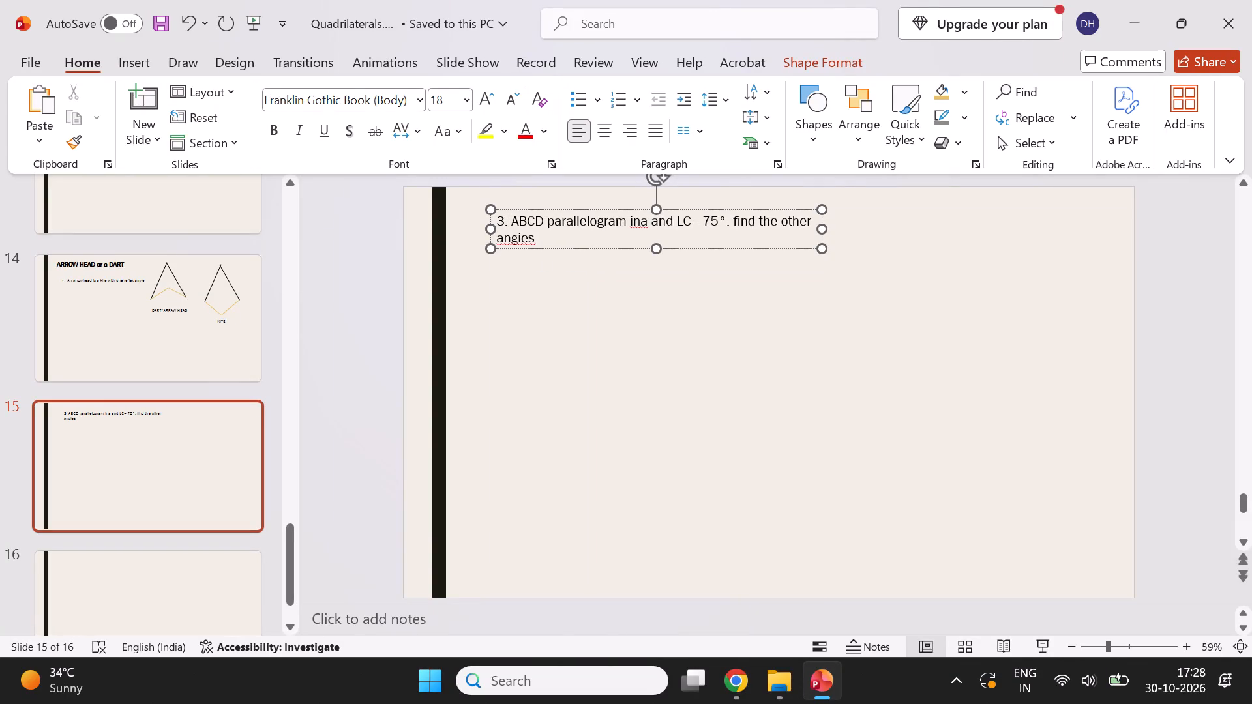
Make the question text on slide 15 bold at size 32 and widen its text box to extend further across the slide.
key(ctrl+a)
key(ctrl+b)
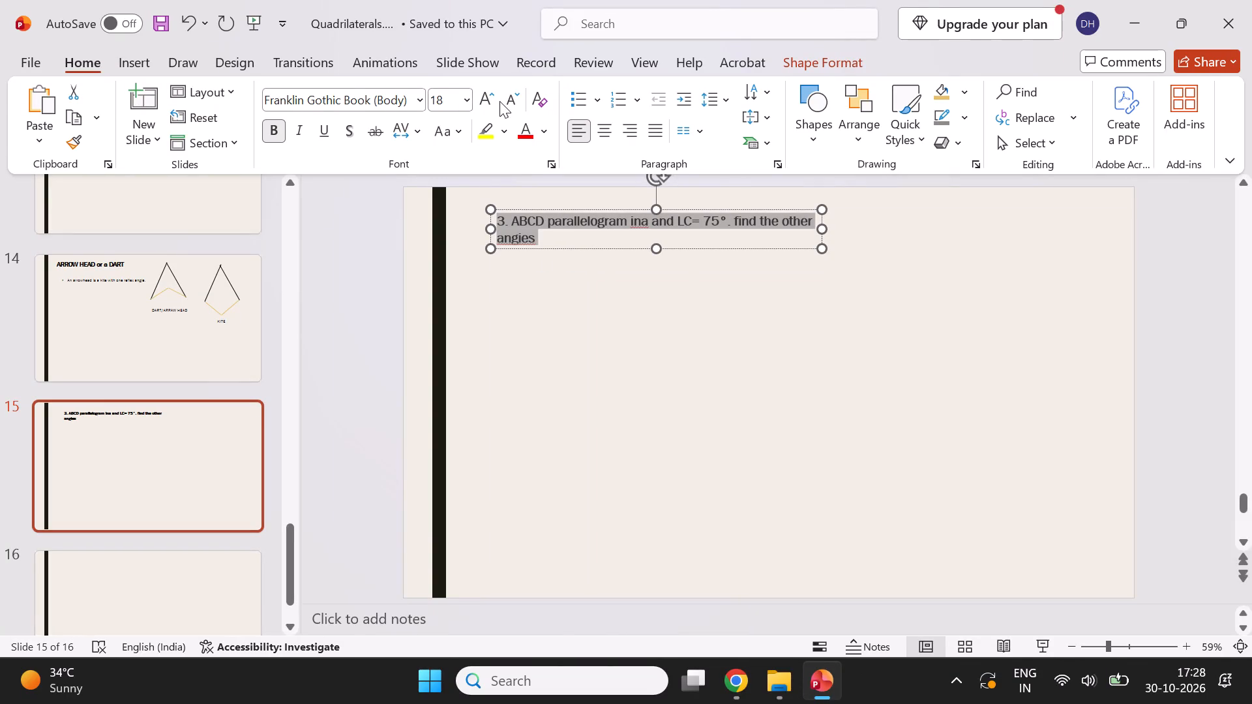
triple_click(487, 102)
click(487, 102)
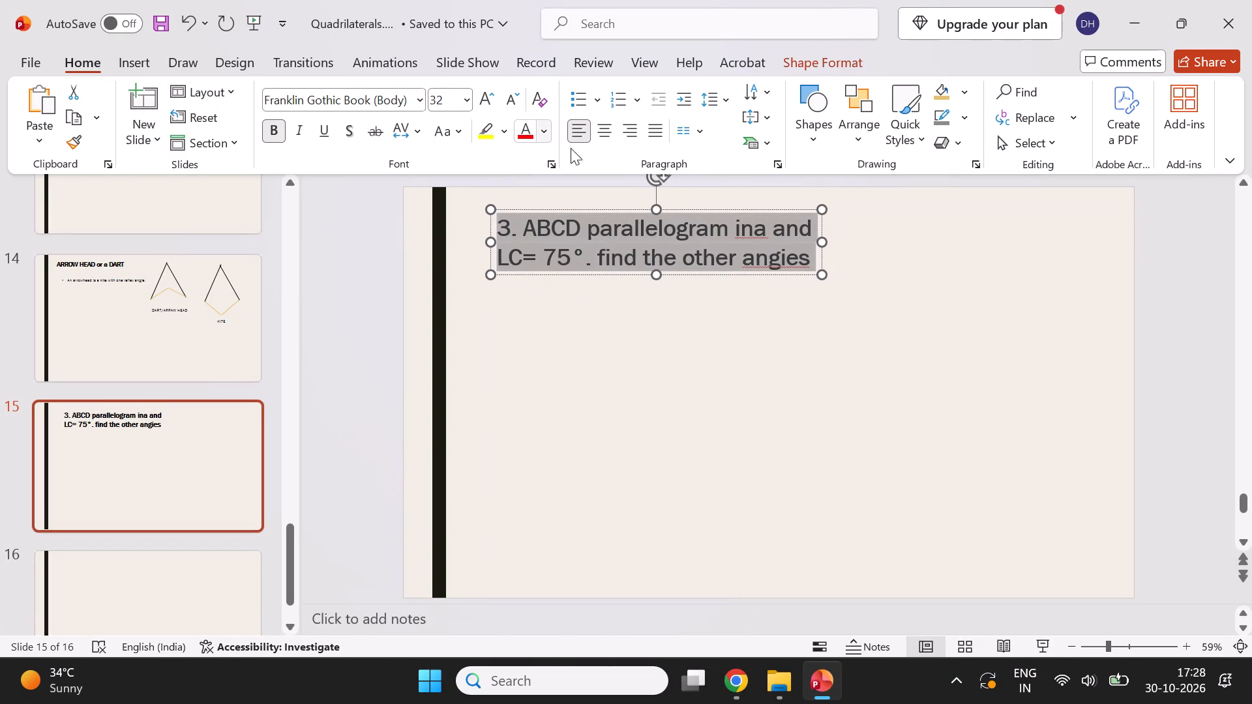
drag(825, 244, 971, 238)
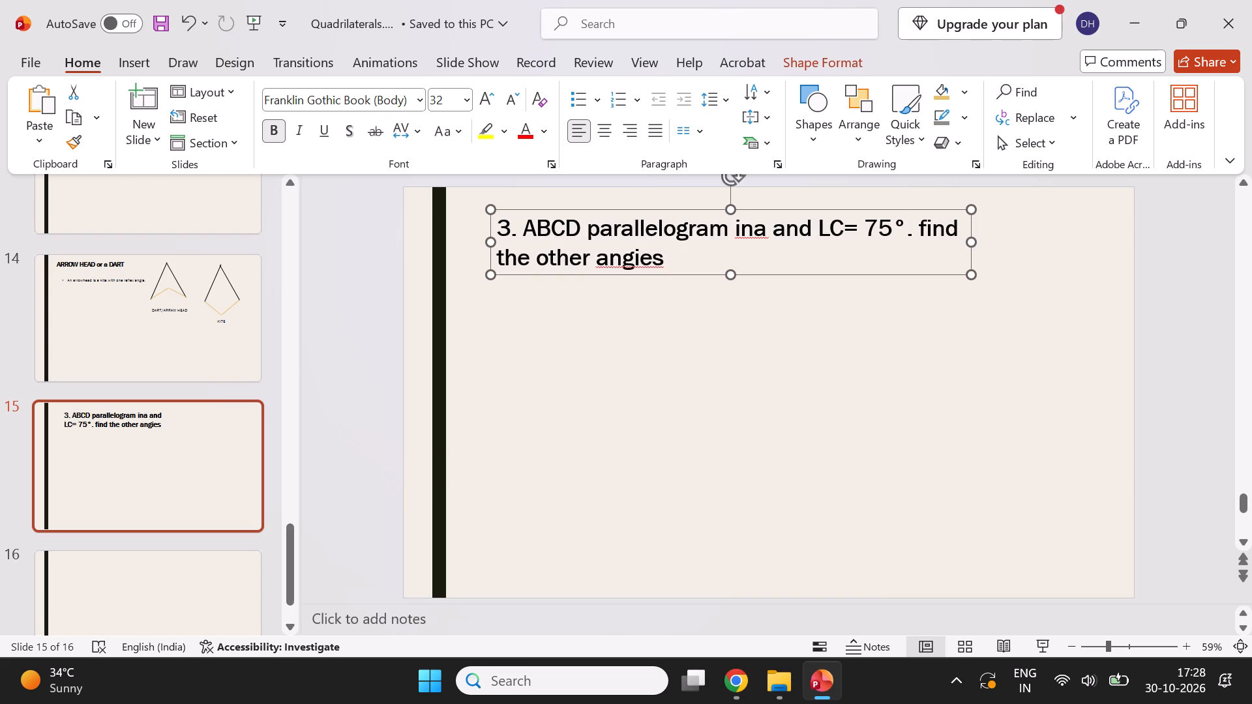
Replace "LC" with "Angle C" in the question, followed by a space before the equals sign, and widen the text box slightly.
click(844, 229)
key(BackSpace)
key(BackSpace)
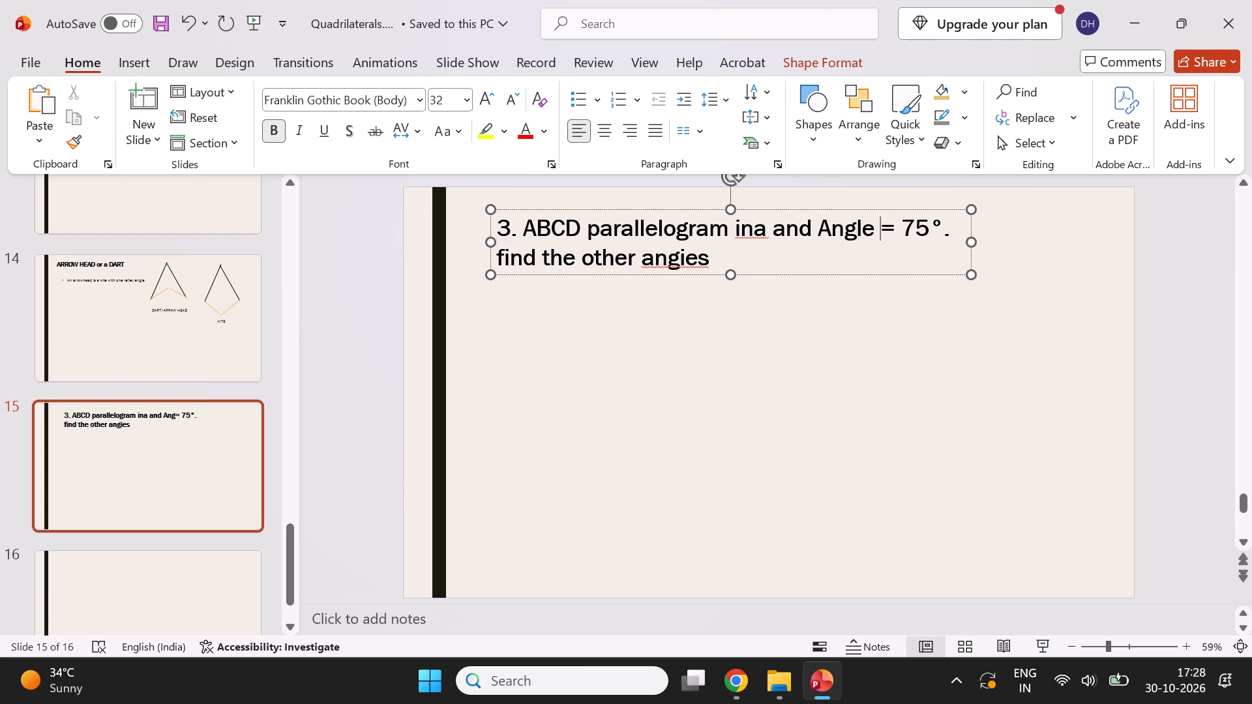
key(space)
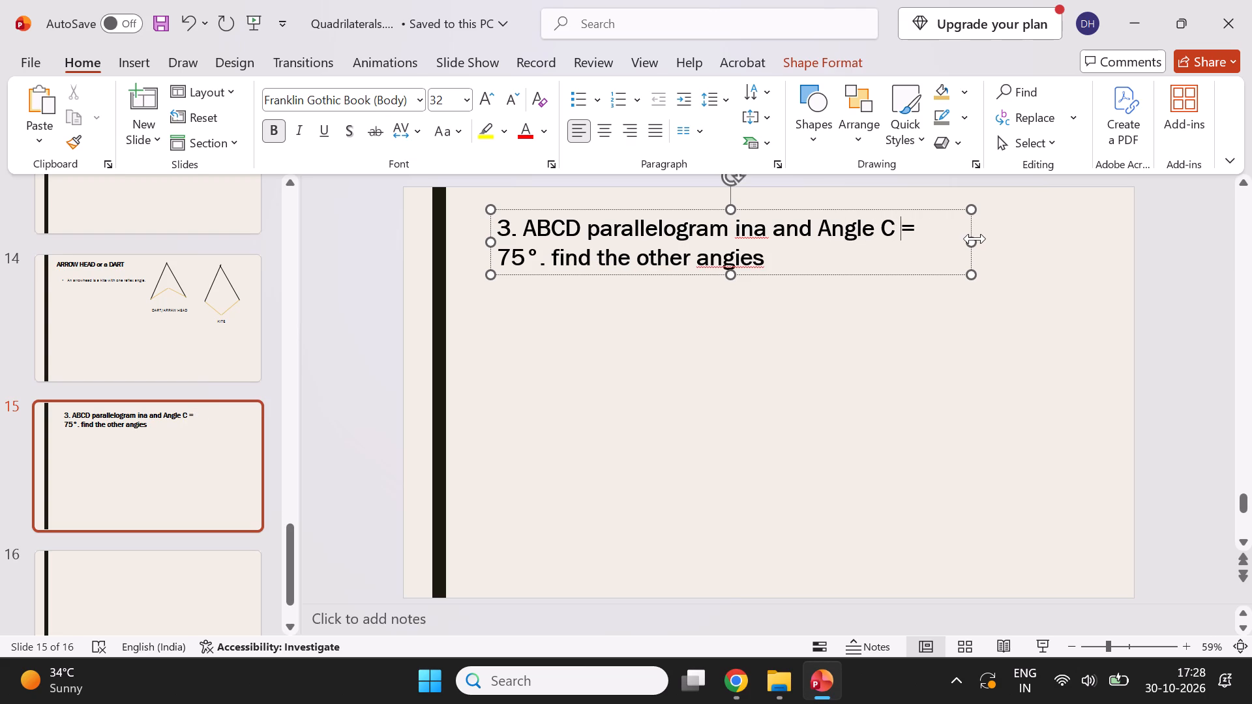
drag(975, 239, 1009, 240)
click(927, 345)
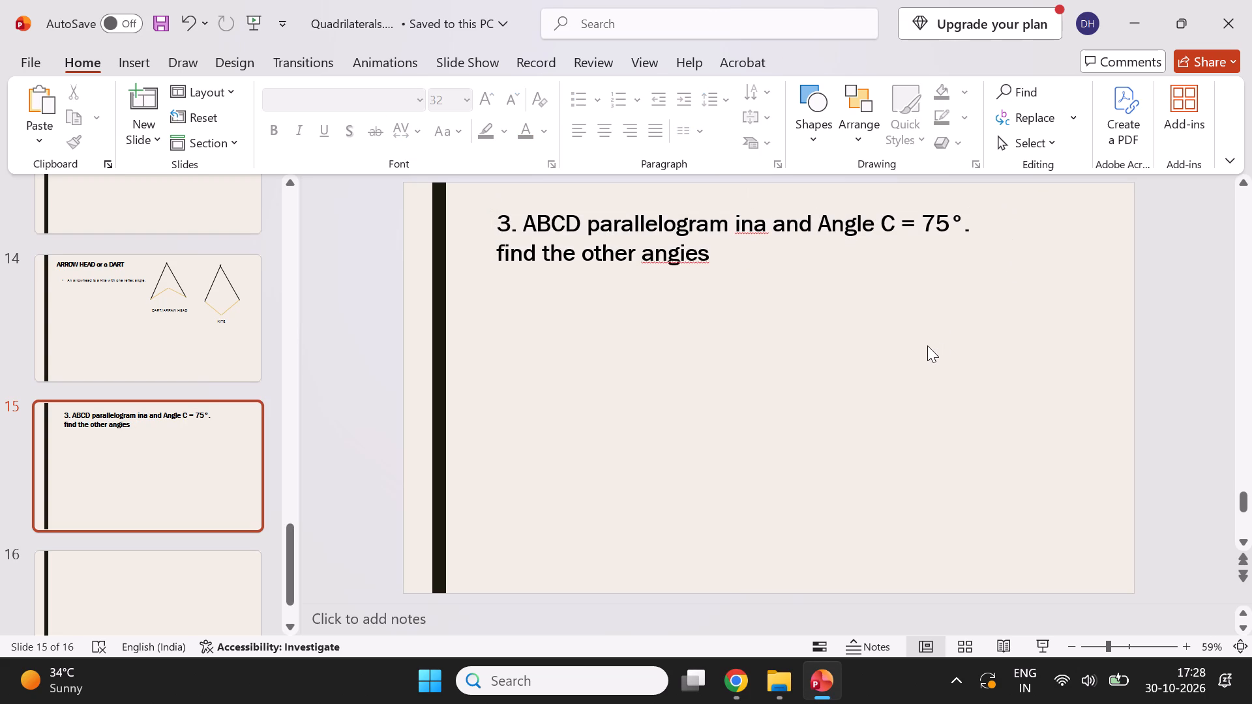
Remove the stray word "ina" and its extra space after "parallelogram" in the question.
click(756, 226)
key(space)
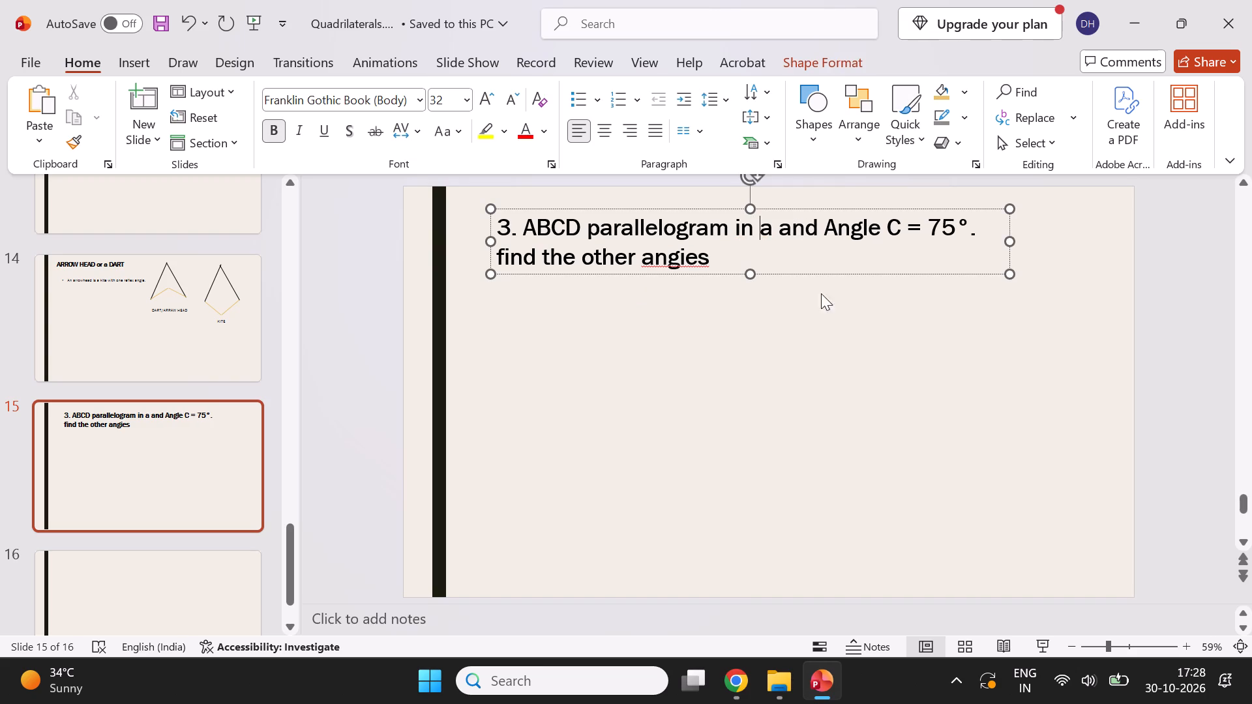
key(Left)
key(Right)
key(Right)
key(BackSpace)
key(BackSpace)
key(BackSpace)
key(BackSpace)
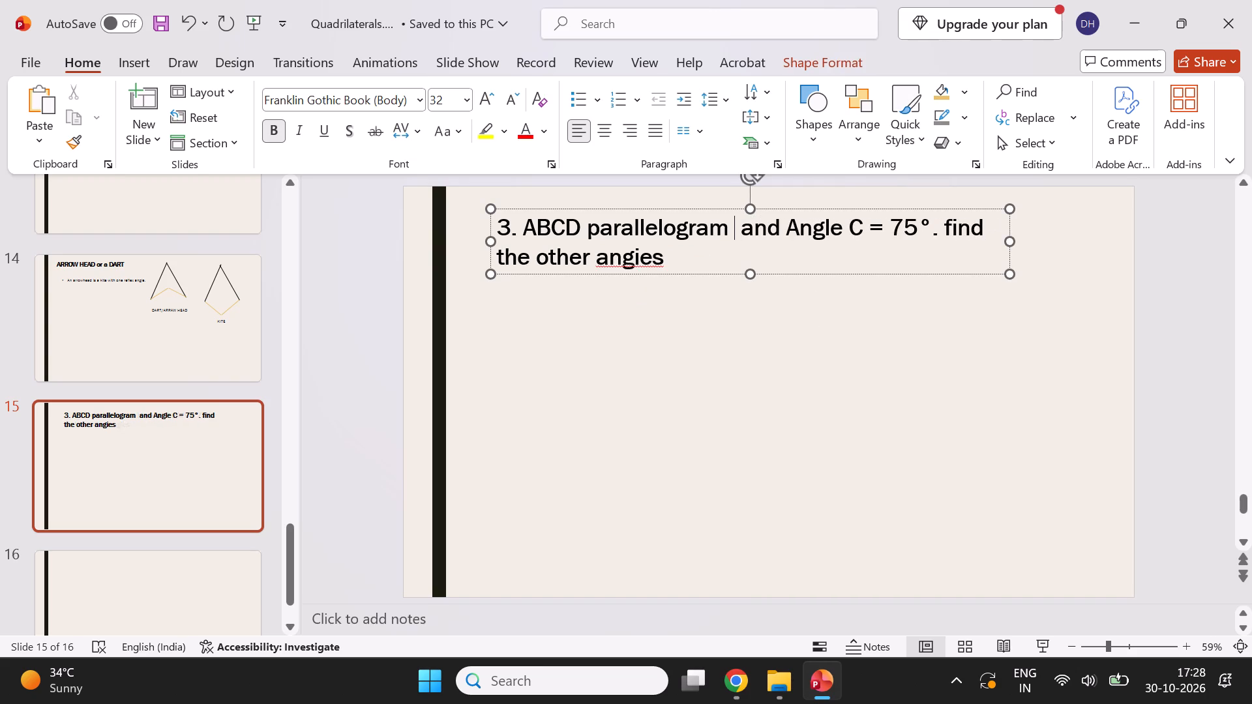
key(BackSpace)
Insert the word "is" between "ABCD" and "parallelogram" in the question.
key(Left)
key(Left)
key(Left)
key(Left)
key(Left)
key(Left)
key(Left)
key(Left)
key(Left)
key(Left)
key(Left)
key(Left)
key(Left)
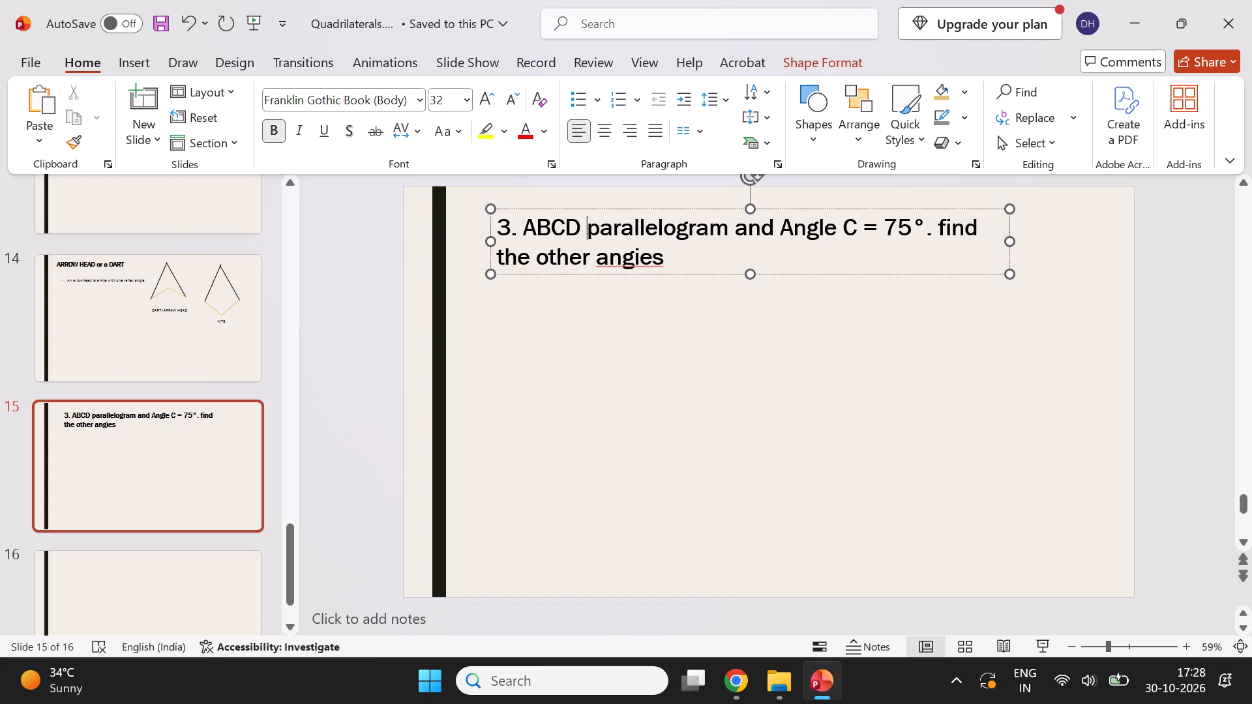
text(is)
key(space)
click(871, 415)
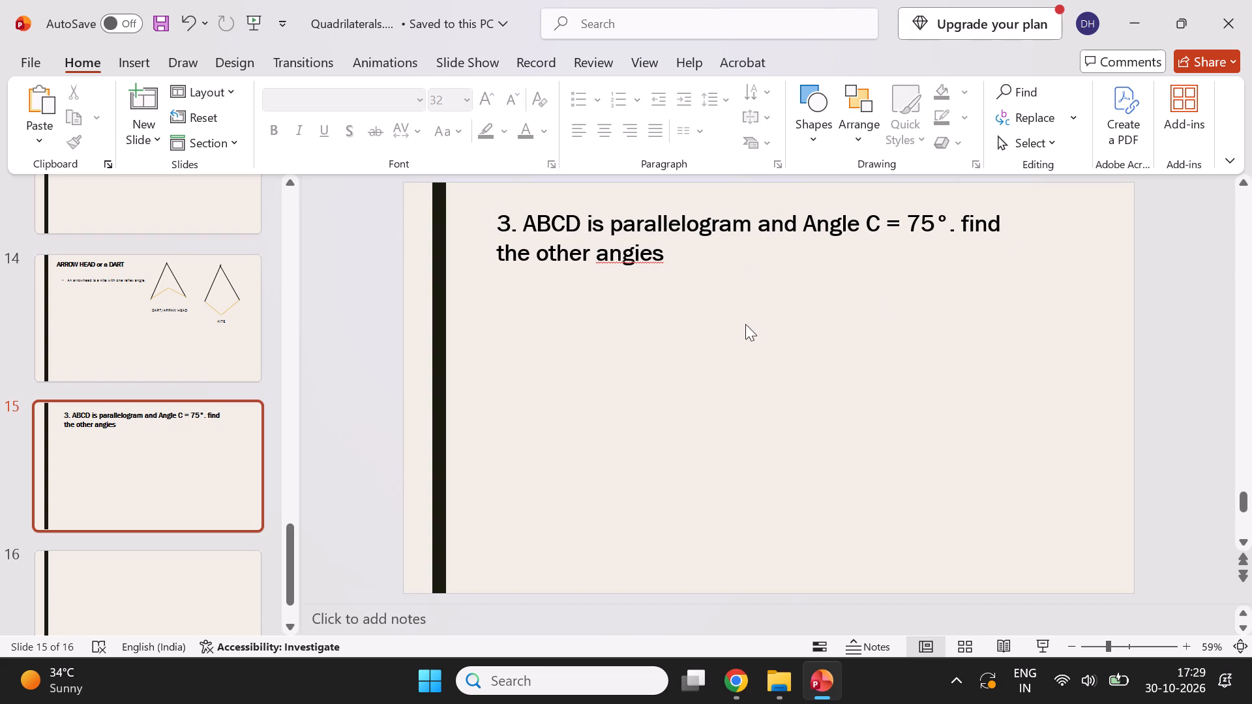
Correct the misspelled "angies" to "angles" and end the question with a full stop.
right_click(647, 253)
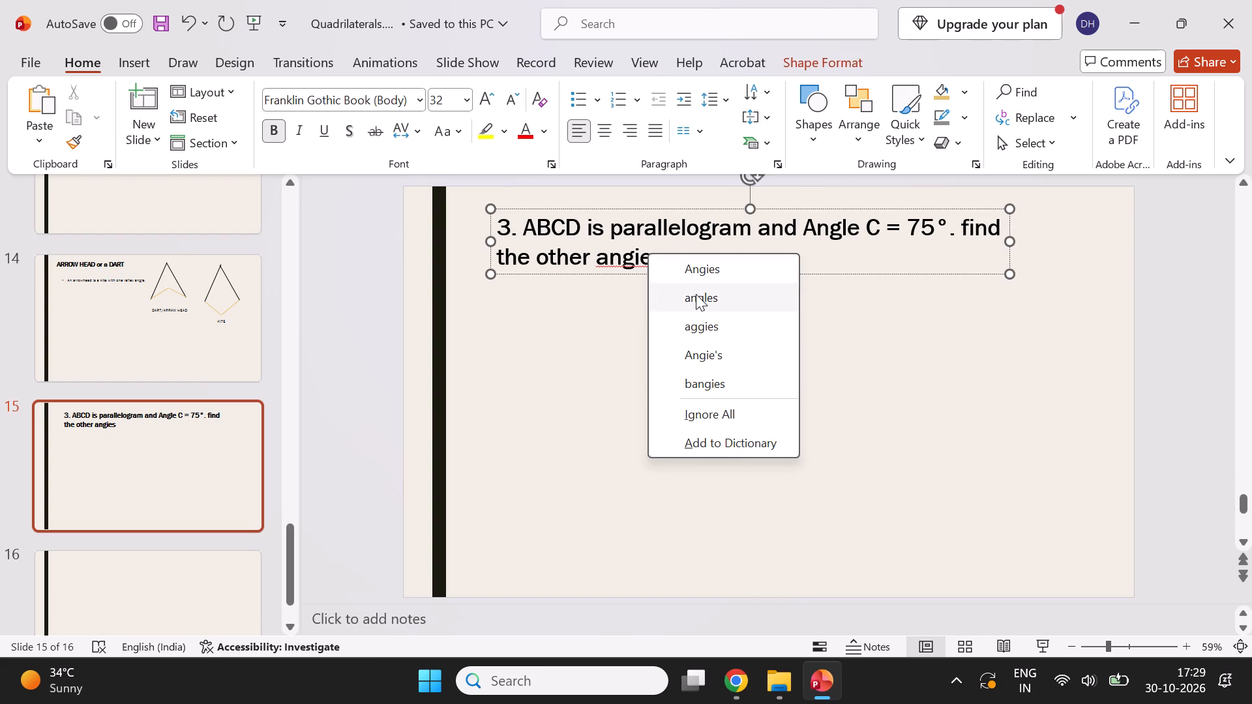
click(696, 294)
key(period)
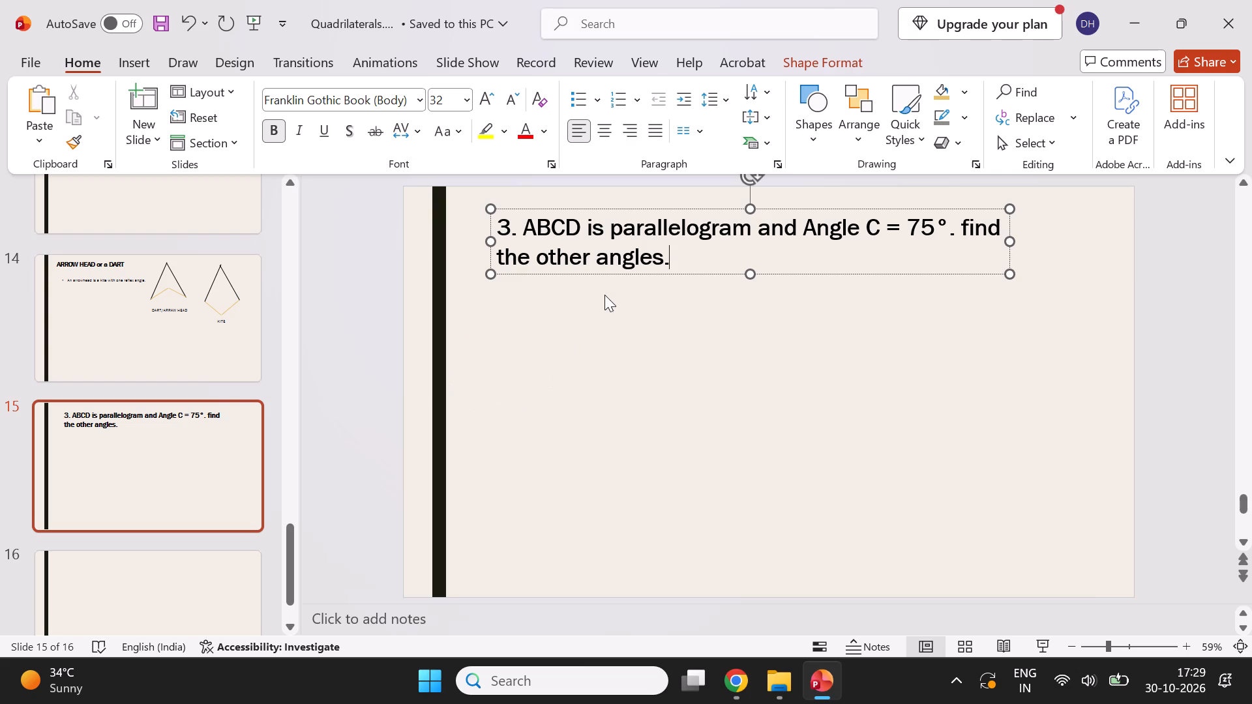
Draw a parallelogram about 4.6 cm high and 9.2 cm wide below the question's right half, styled with white fill and pink outline.
click(823, 134)
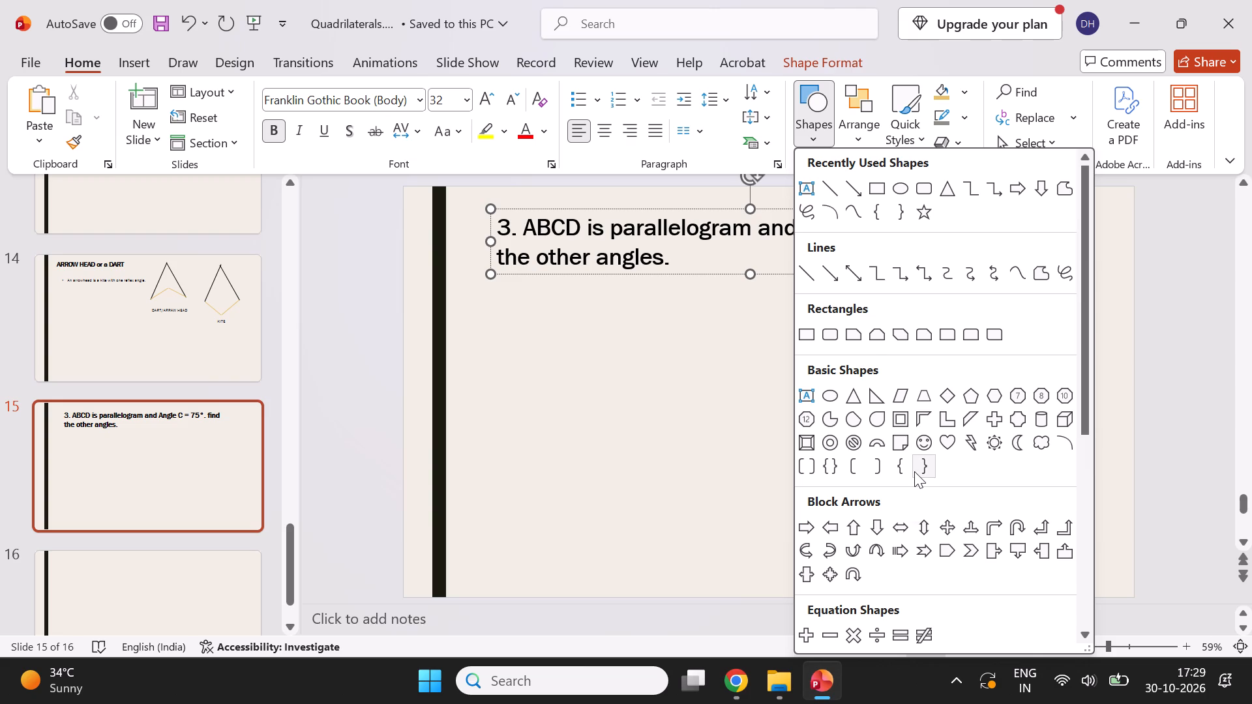
click(899, 394)
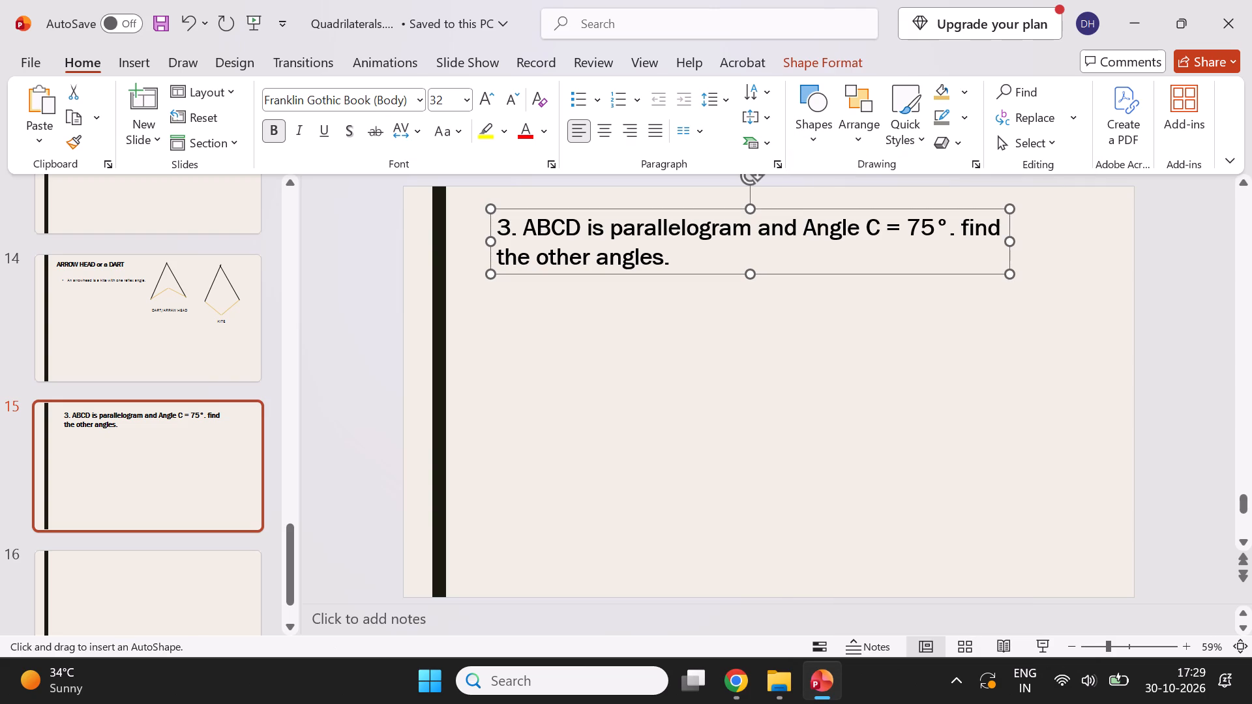
drag(824, 302, 956, 364)
drag(956, 364, 1021, 402)
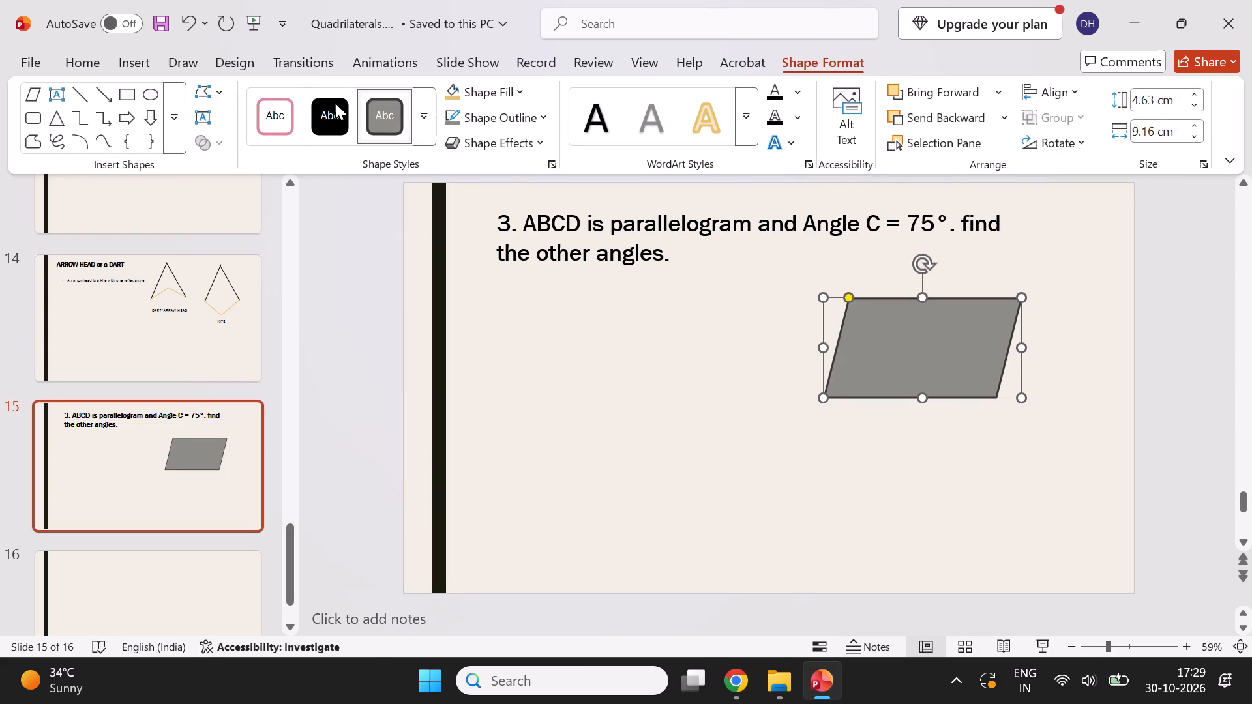
click(276, 111)
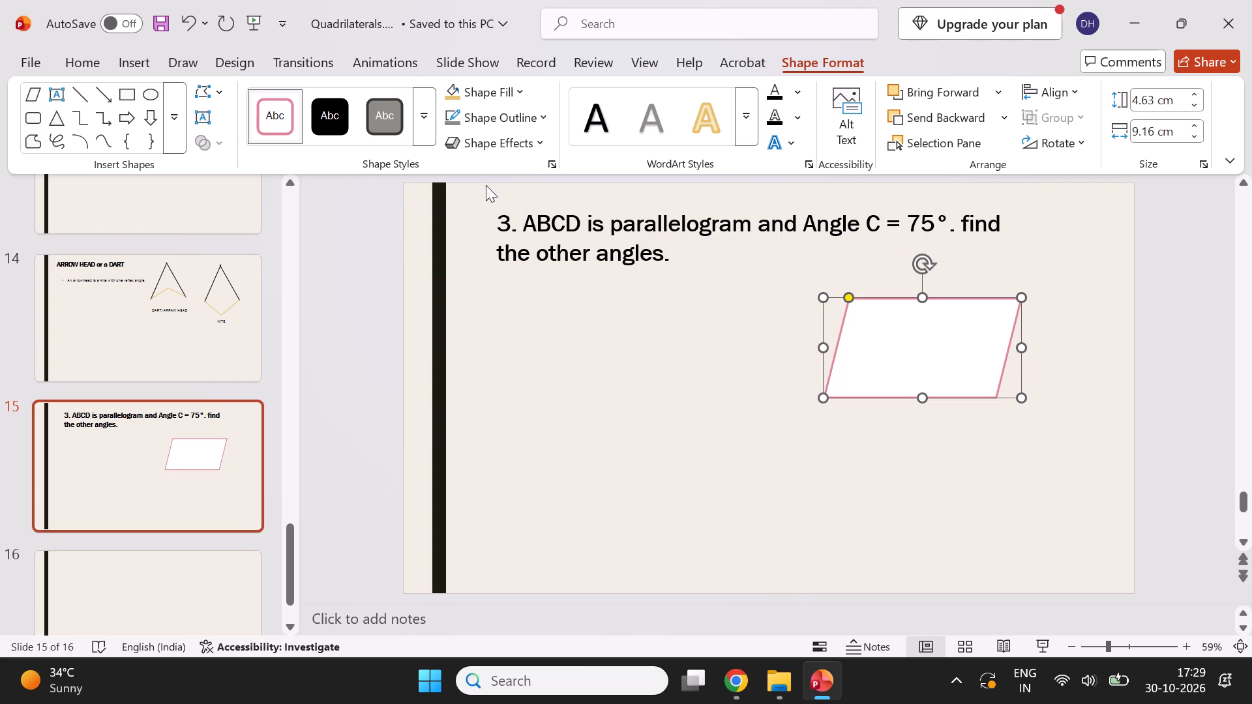
click(820, 431)
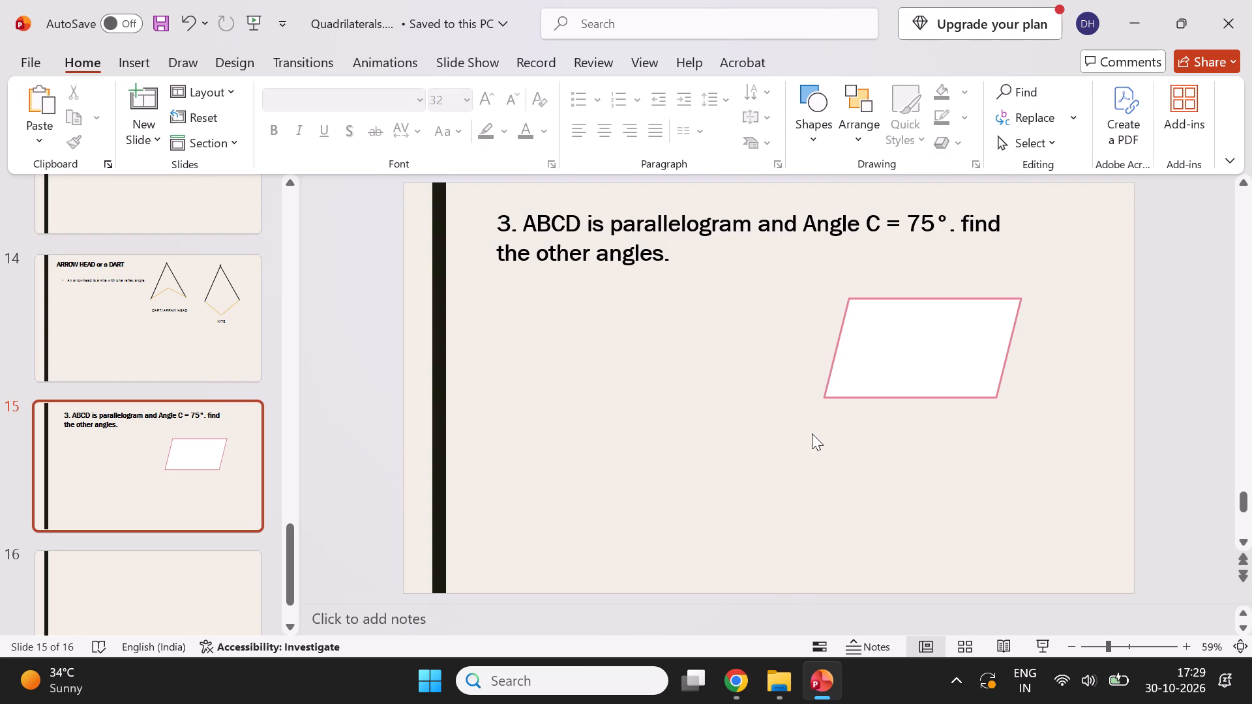
click(811, 439)
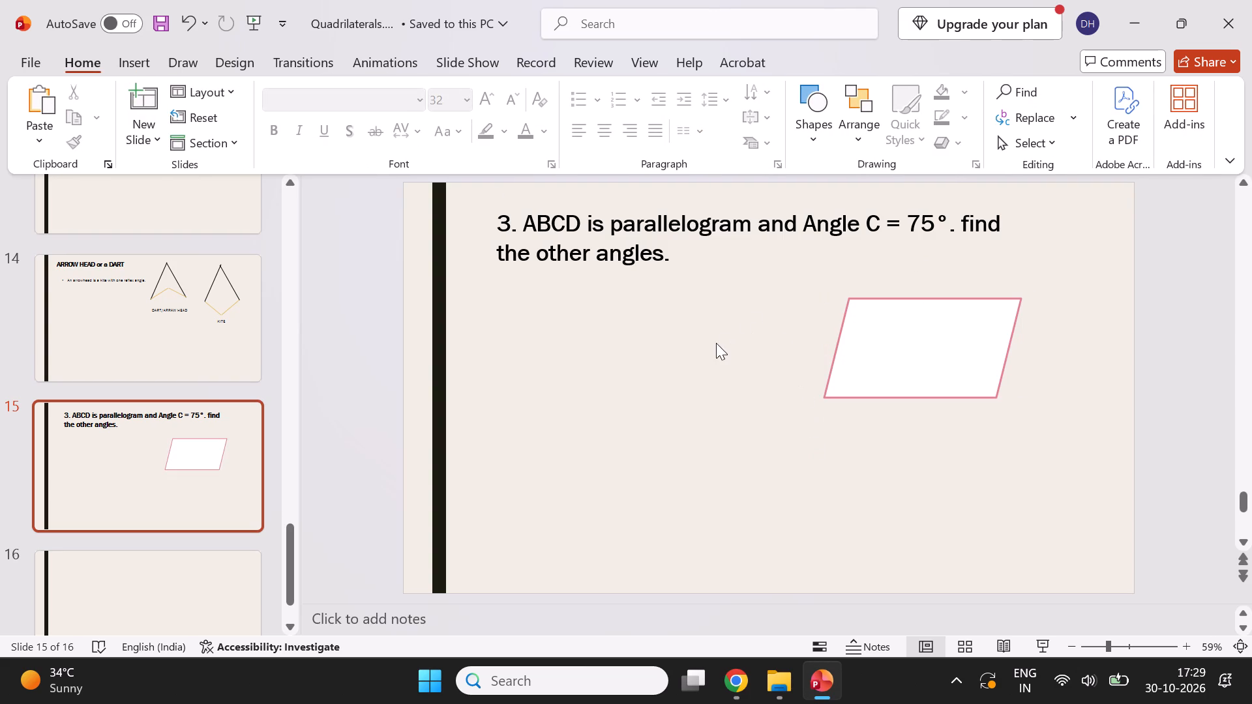
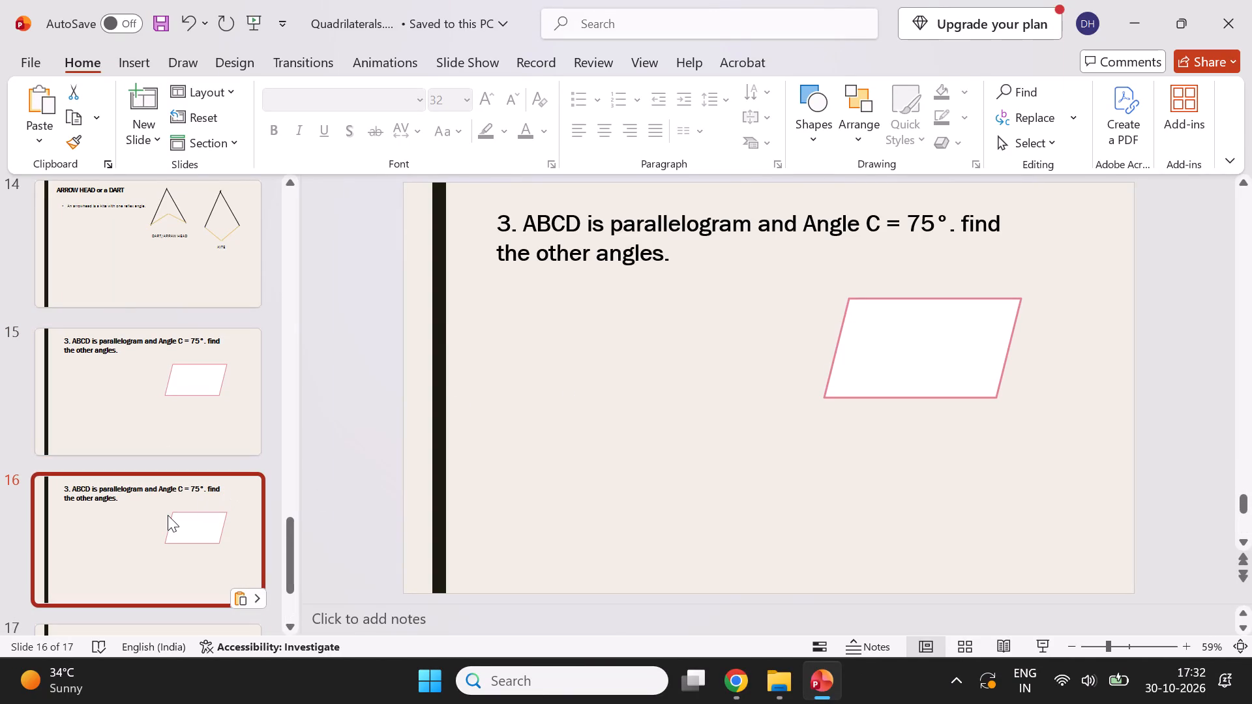
Replace the question text after "3." on slide 16 with "Find the value of x?".
drag(675, 254, 541, 230)
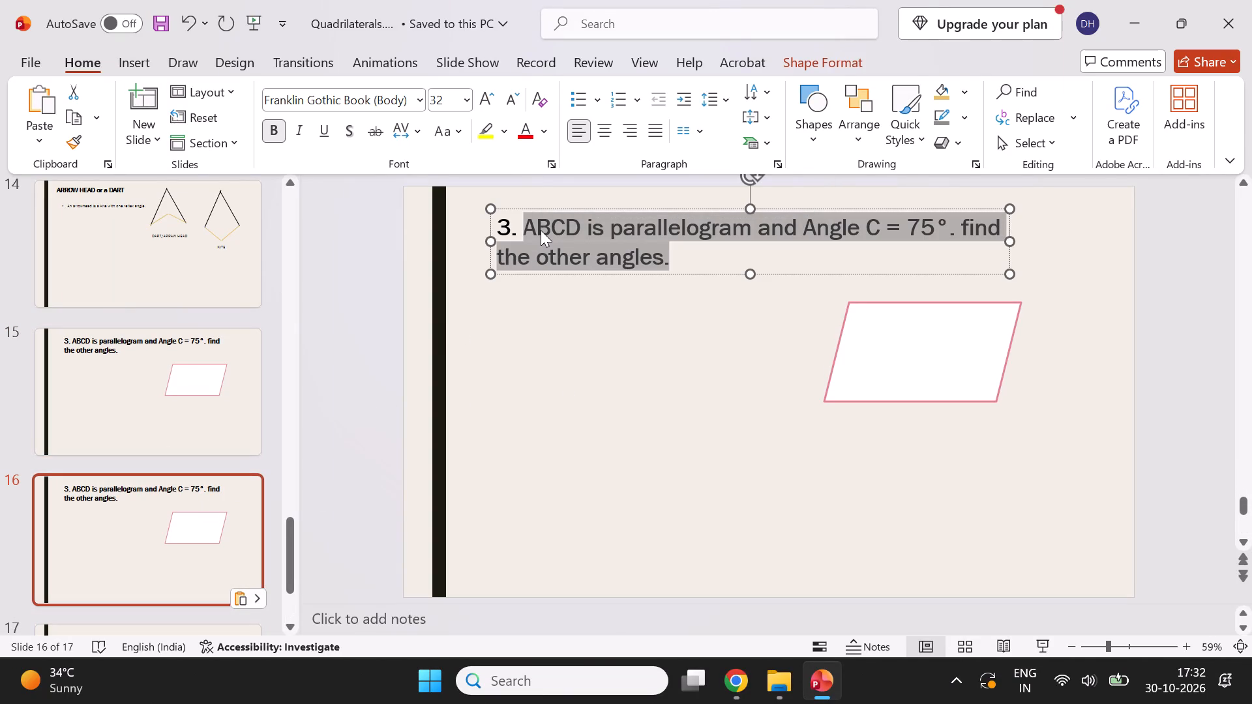
key(BackSpace)
key(BackSpace)
key(BackSpace)
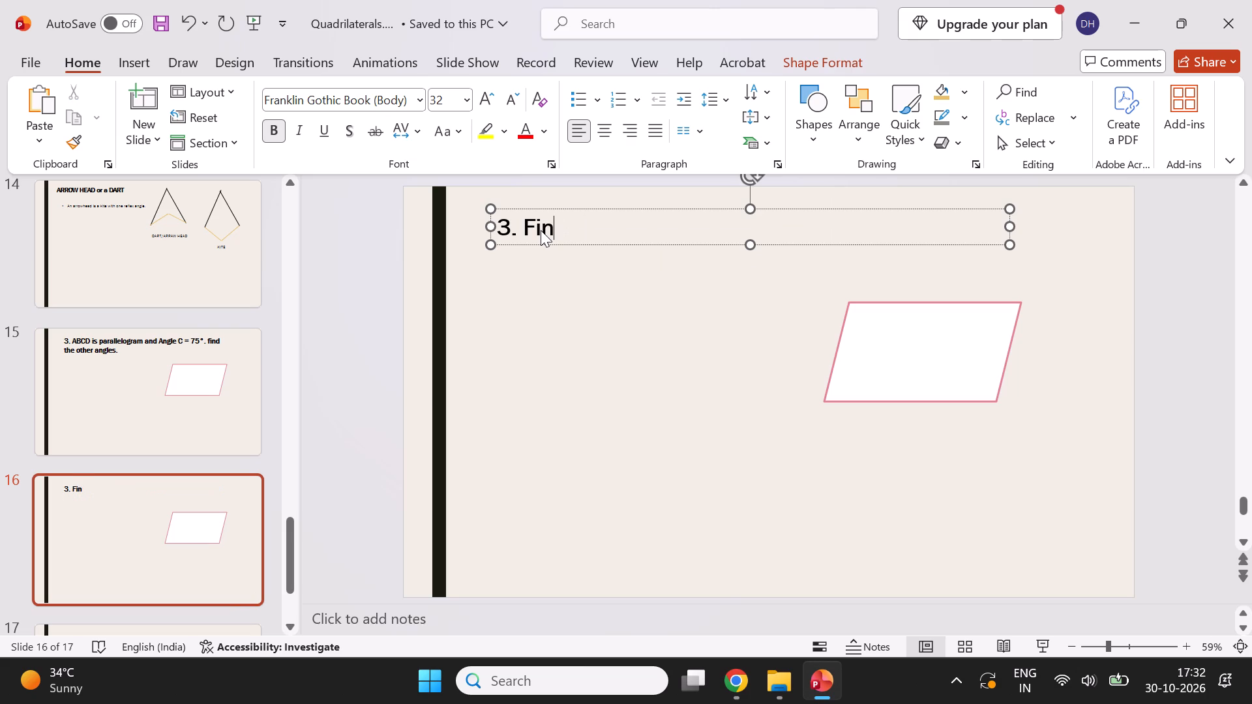
key(n)
key(BackSpace)
text(d the)
key(space)
text(value of)
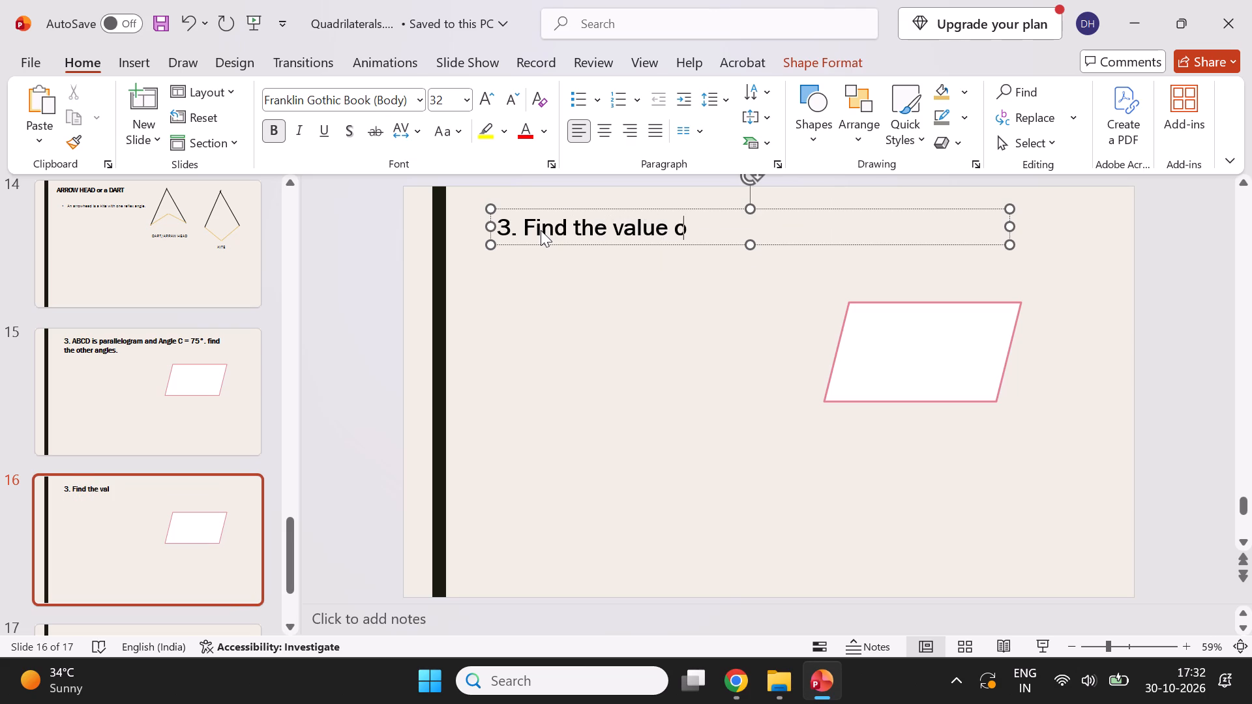
key(space)
key(BackSpace)
text(x?)
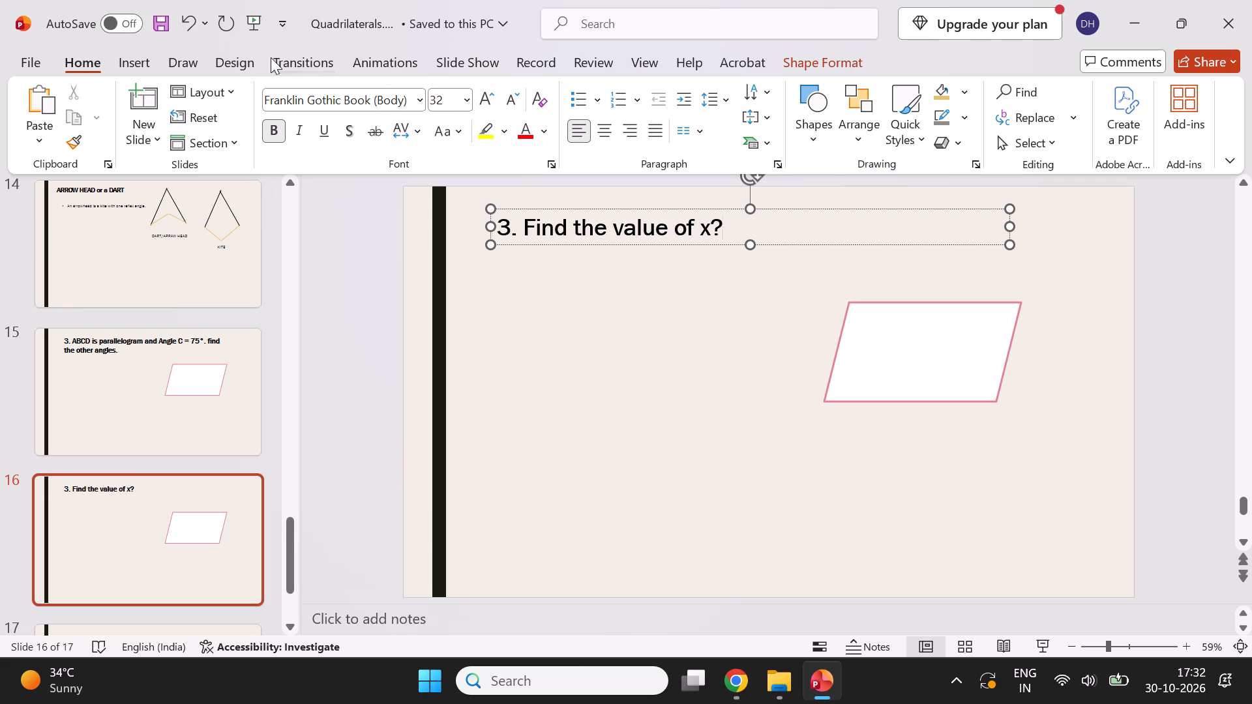
Draw a diagonal line from the parallelogram's top-left corner to its bottom-right corner, about 4.6 by 6.8 cm, and style it black.
click(134, 63)
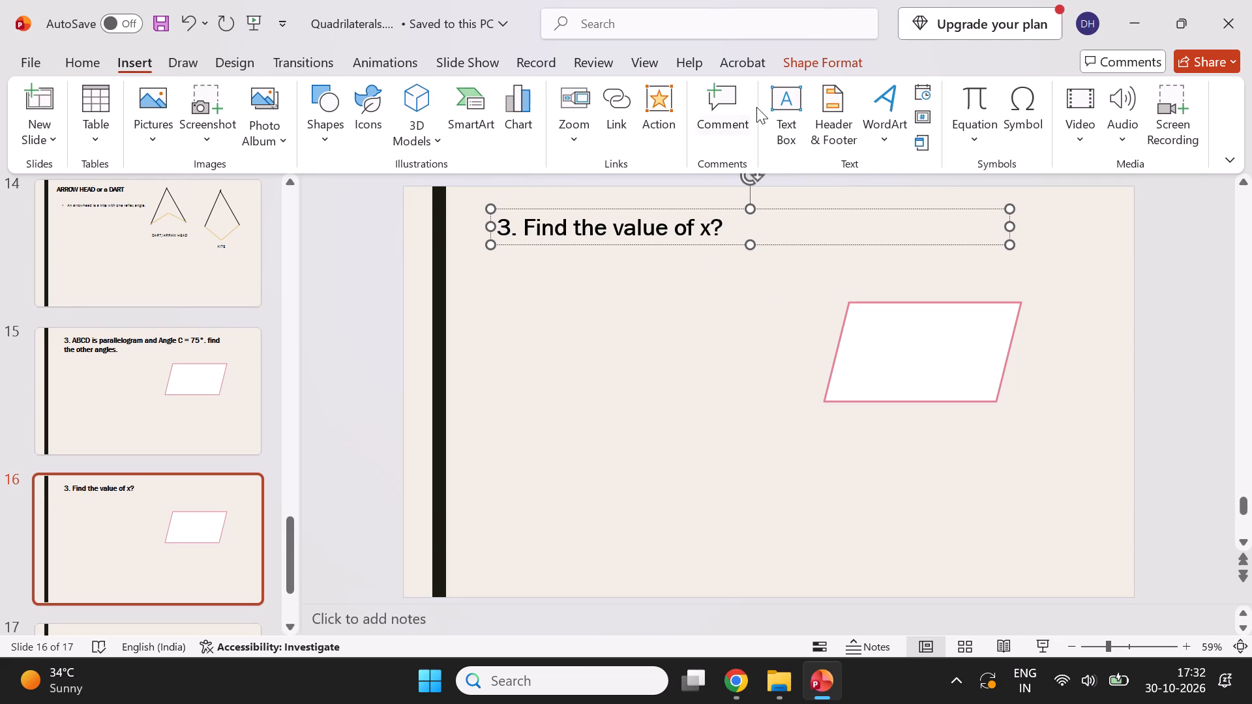
click(85, 64)
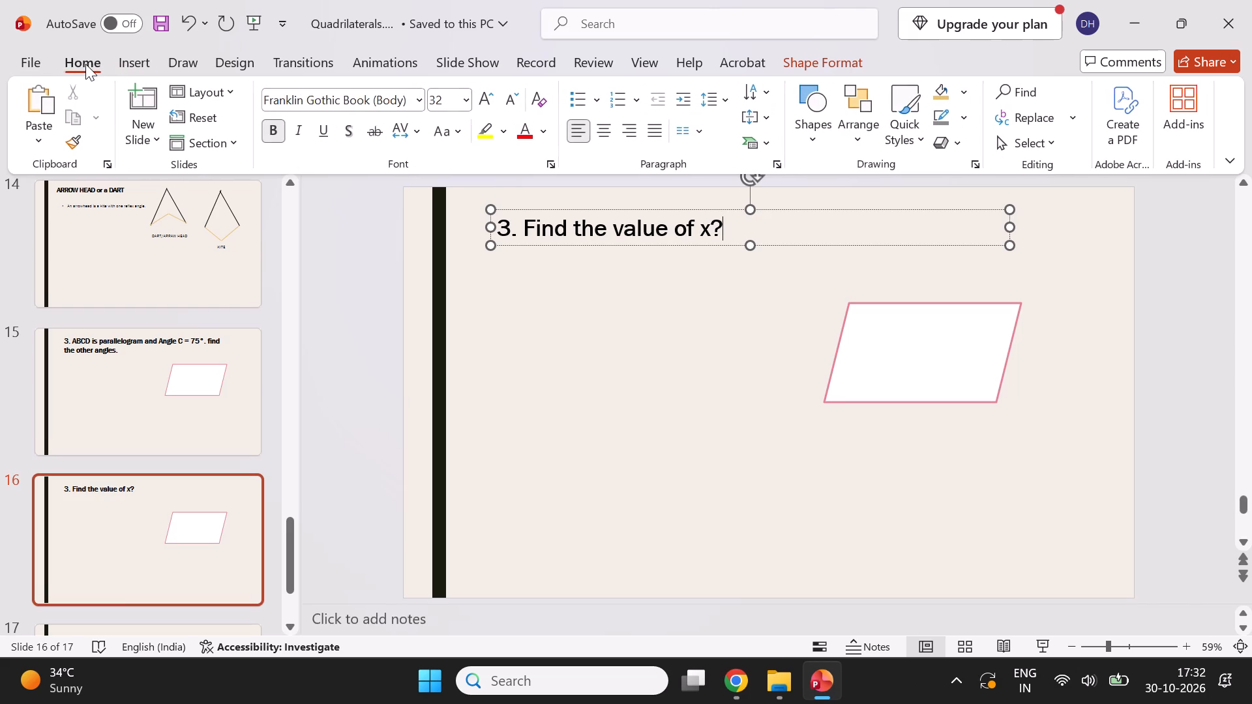
click(820, 117)
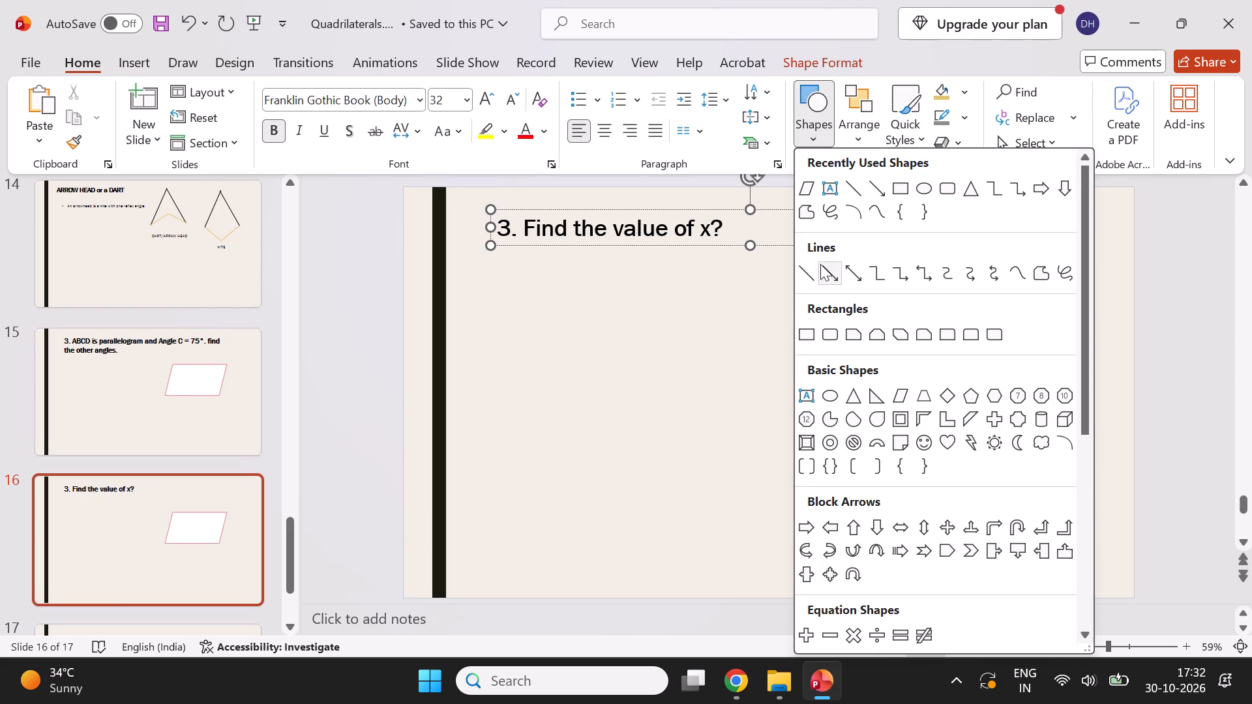
click(810, 272)
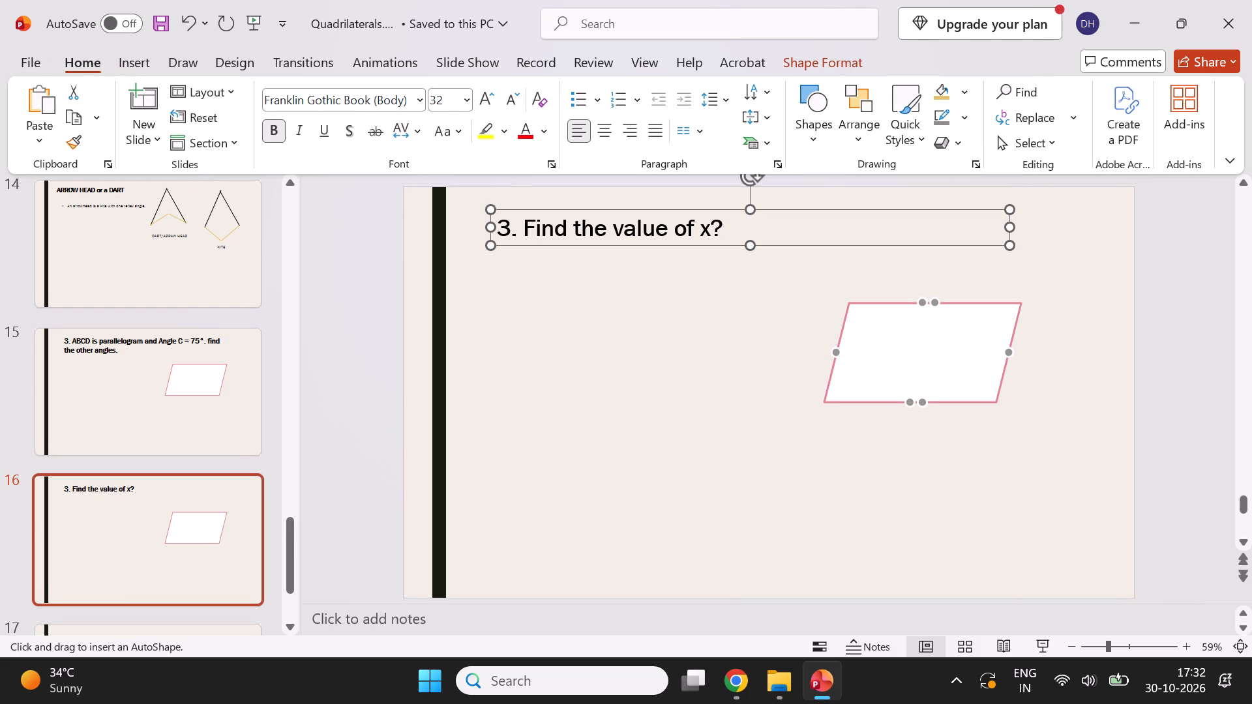
drag(849, 302, 972, 377)
drag(972, 377, 994, 400)
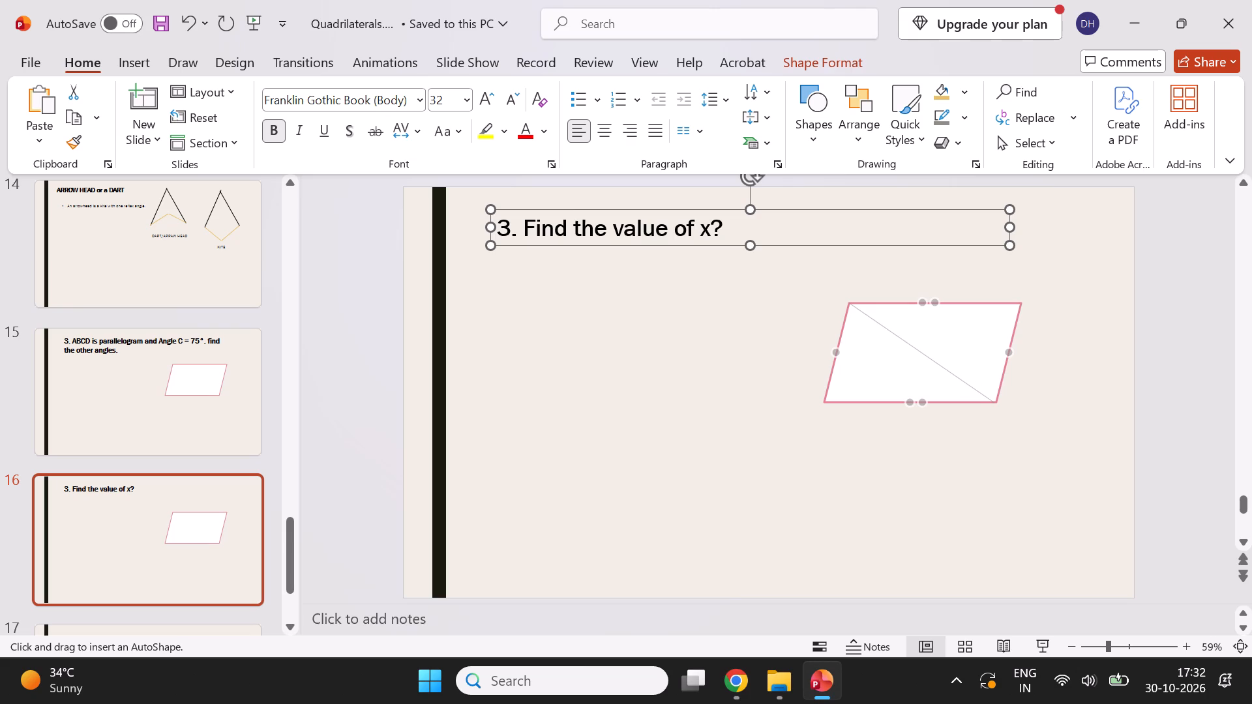
drag(994, 400, 996, 398)
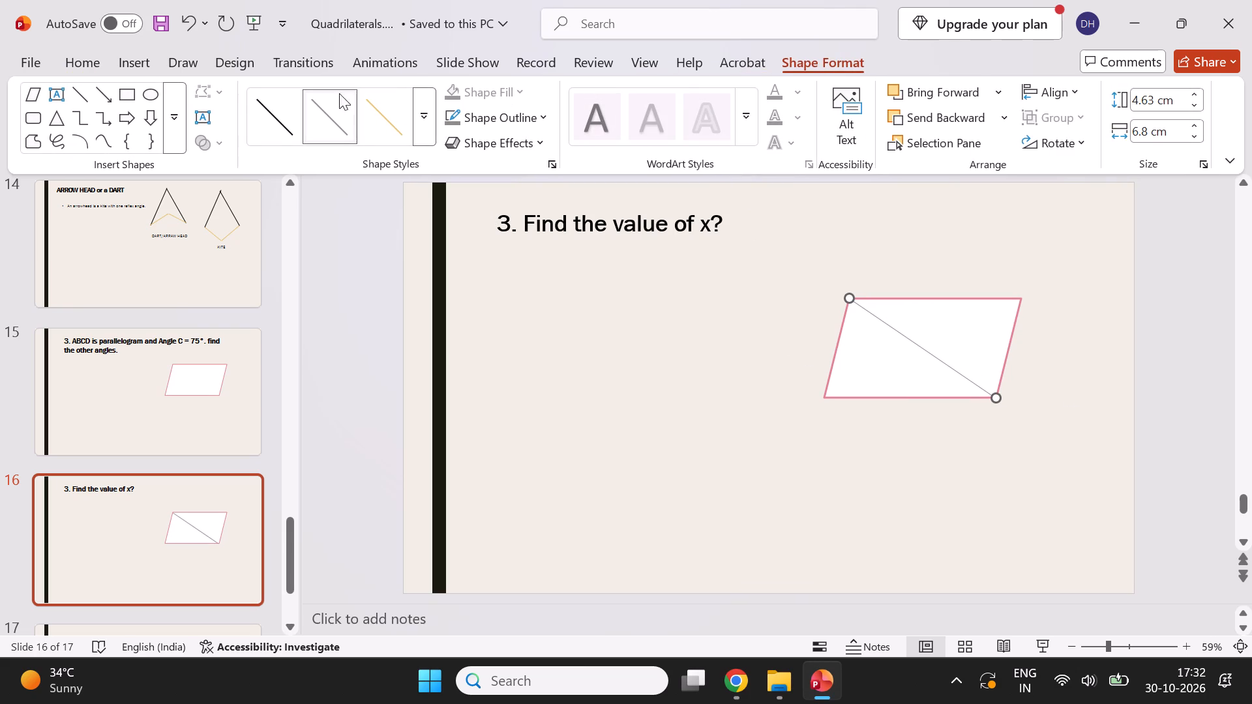
click(271, 120)
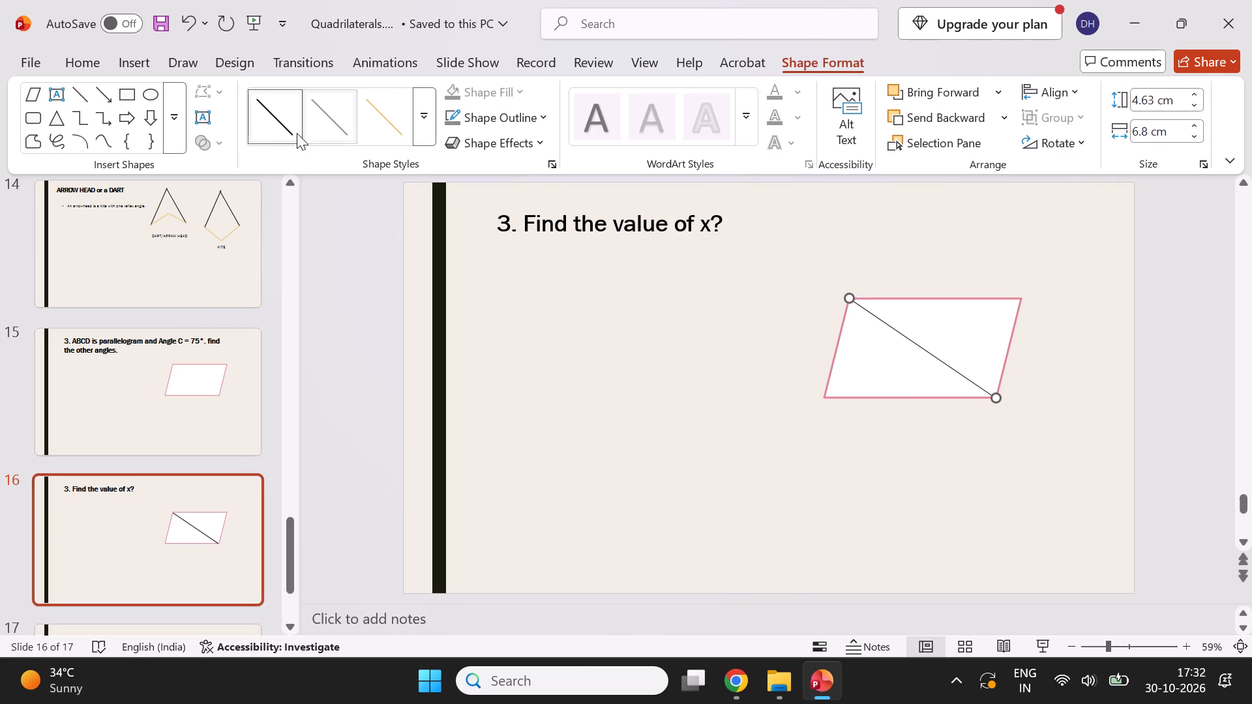
click(276, 122)
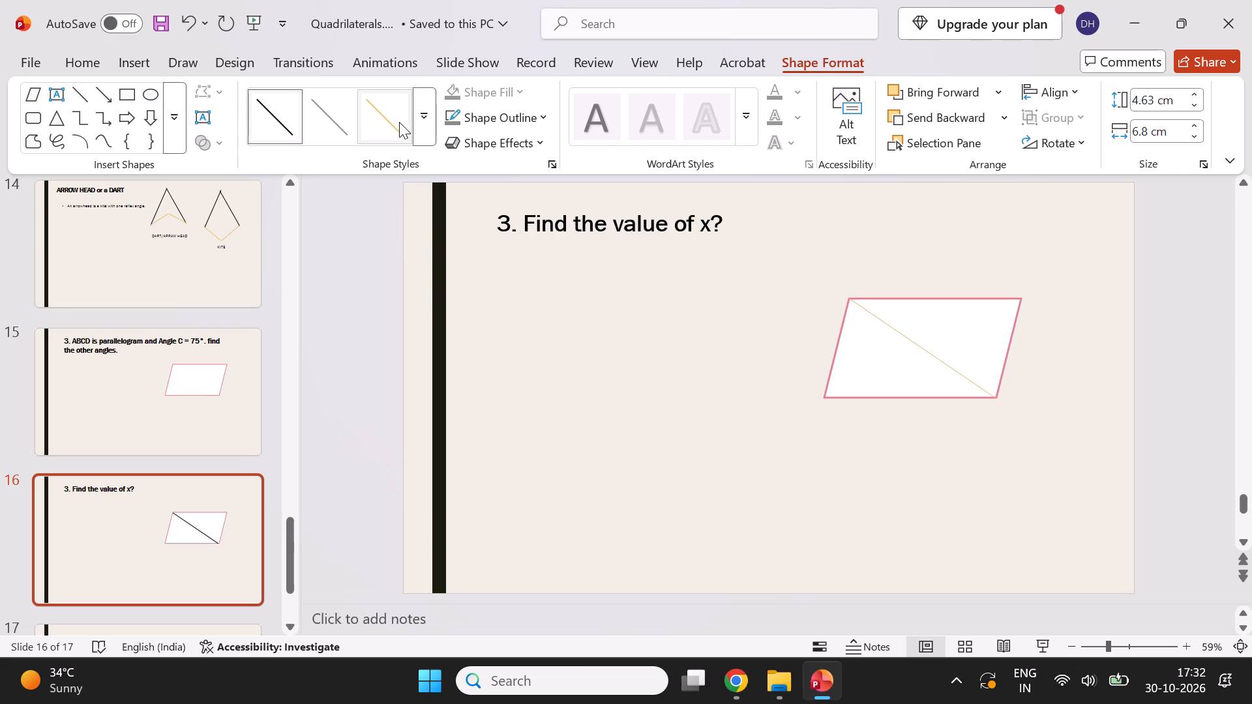
Draw the second diagonal line from the parallelogram's bottom-left corner to its top-right corner, about 4.6 by 9.2 cm.
click(83, 59)
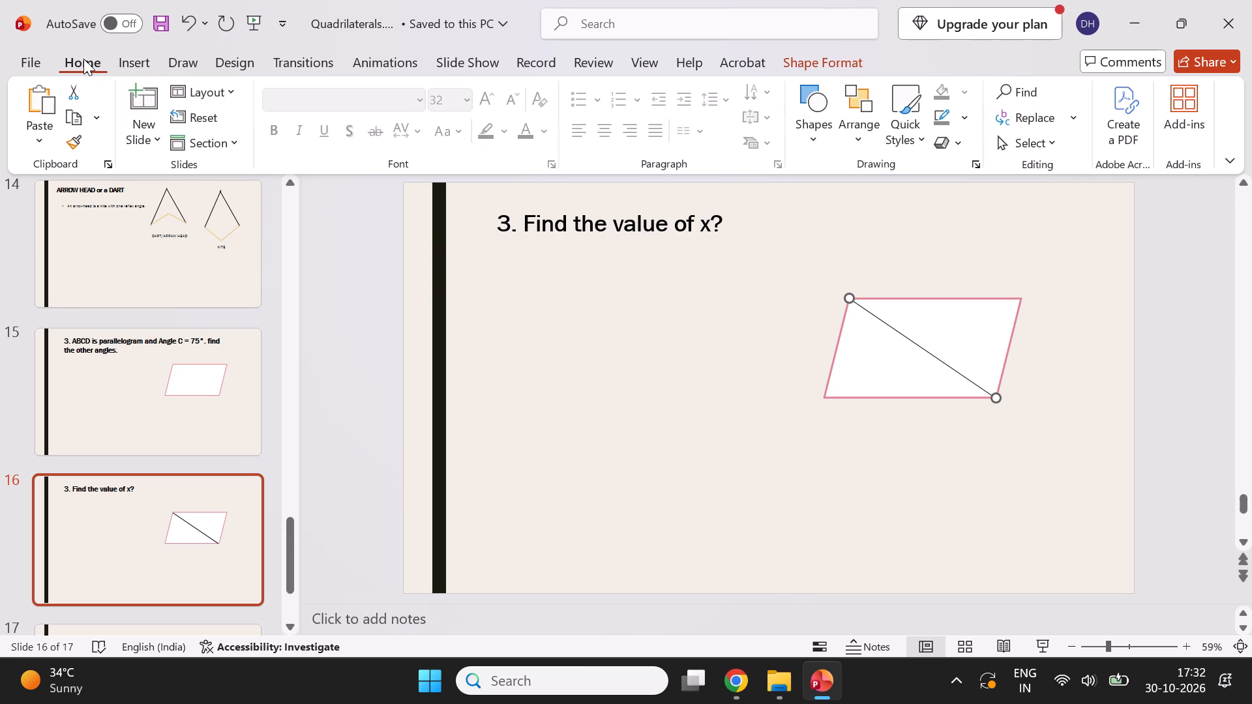
click(820, 118)
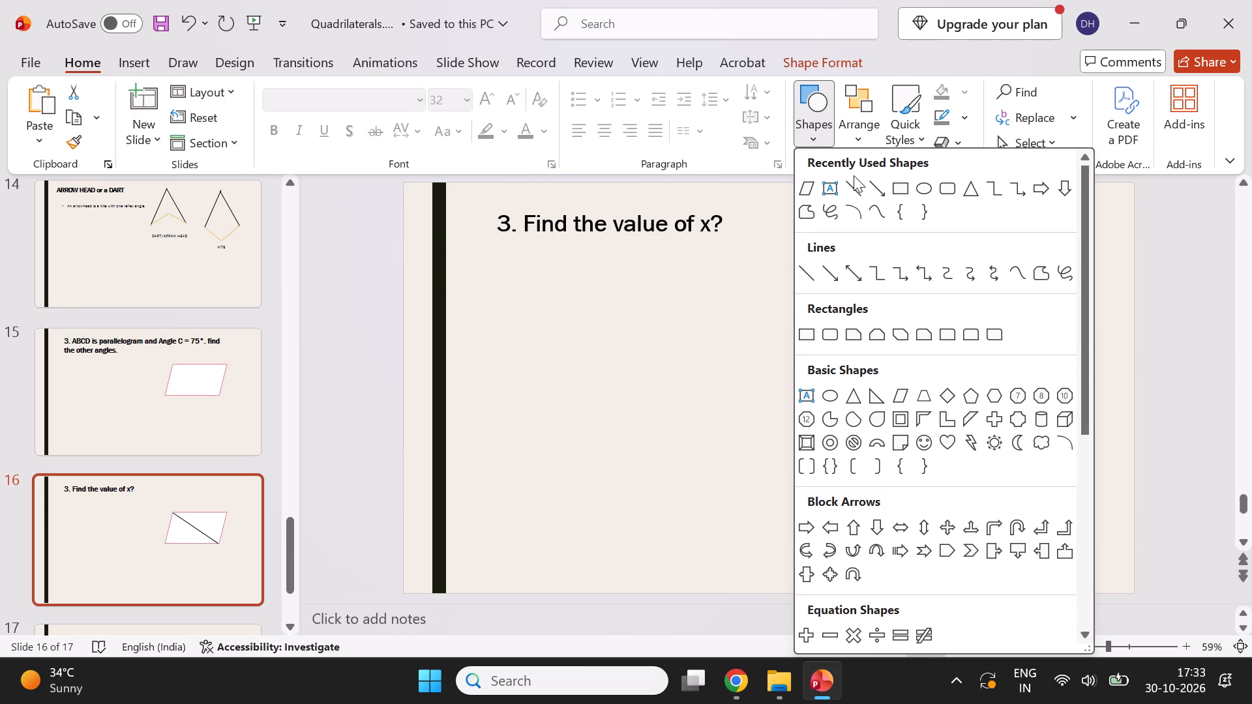
click(854, 186)
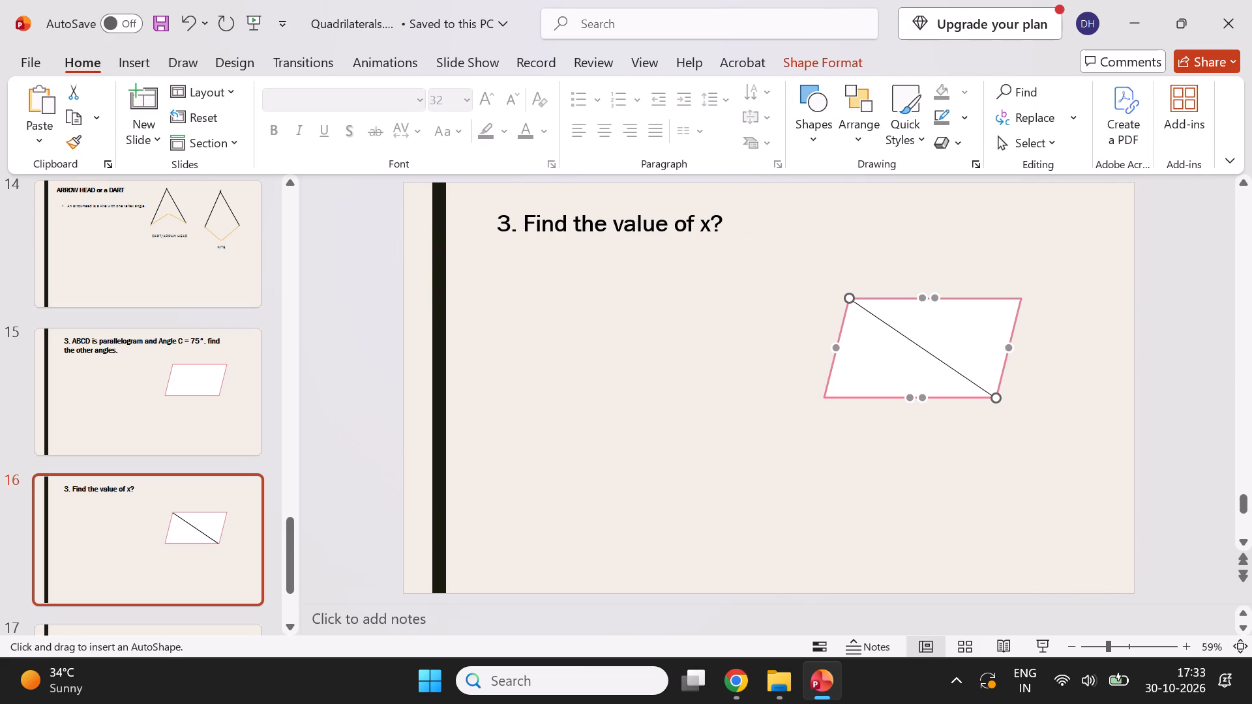
drag(824, 398, 1022, 307)
drag(1022, 307, 1020, 300)
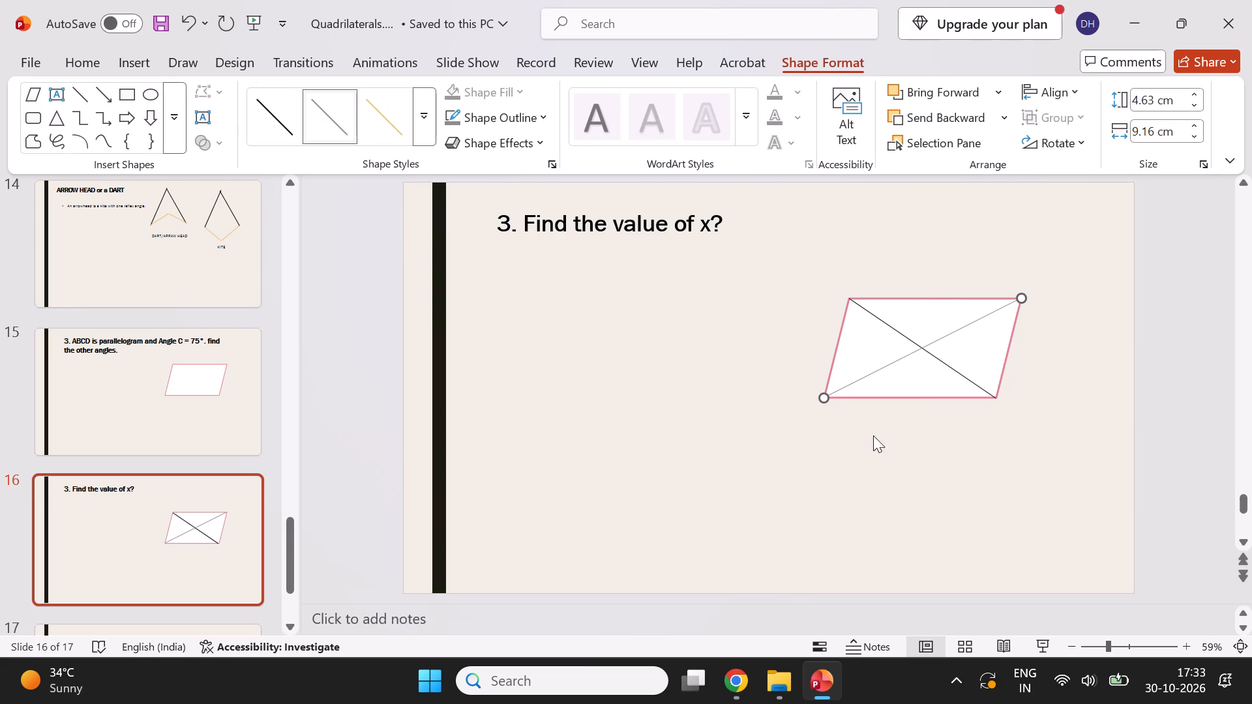
click(799, 446)
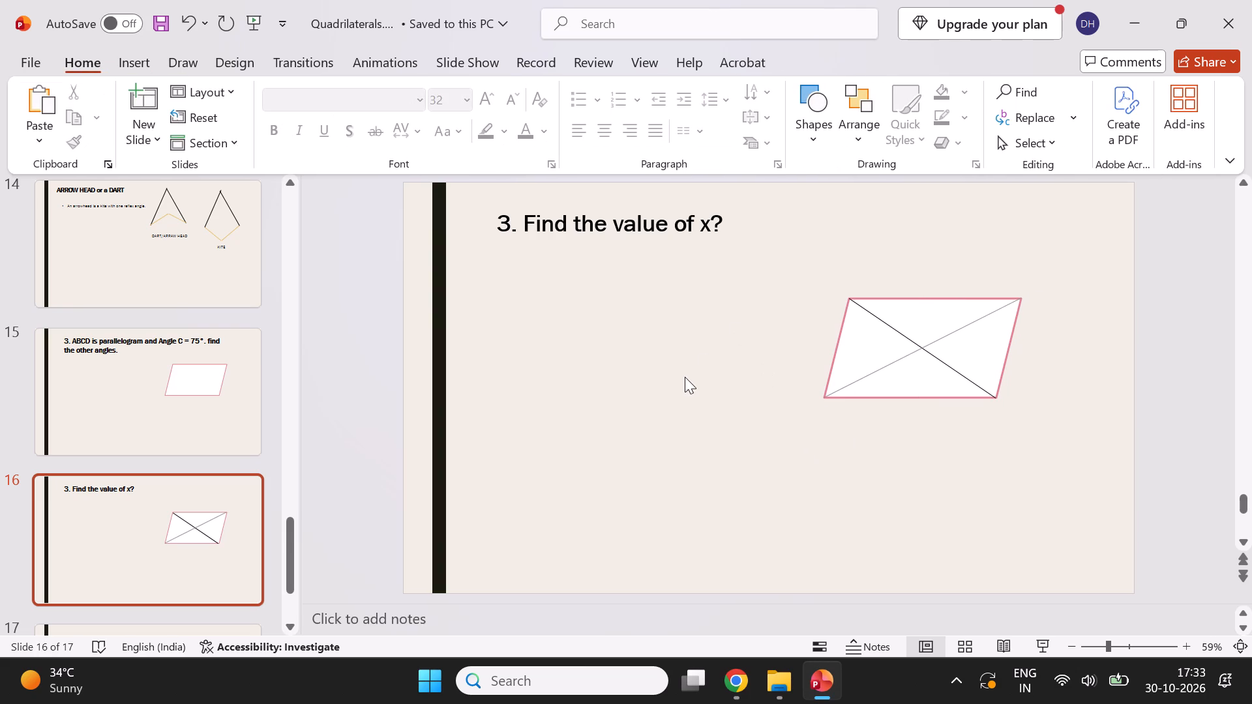
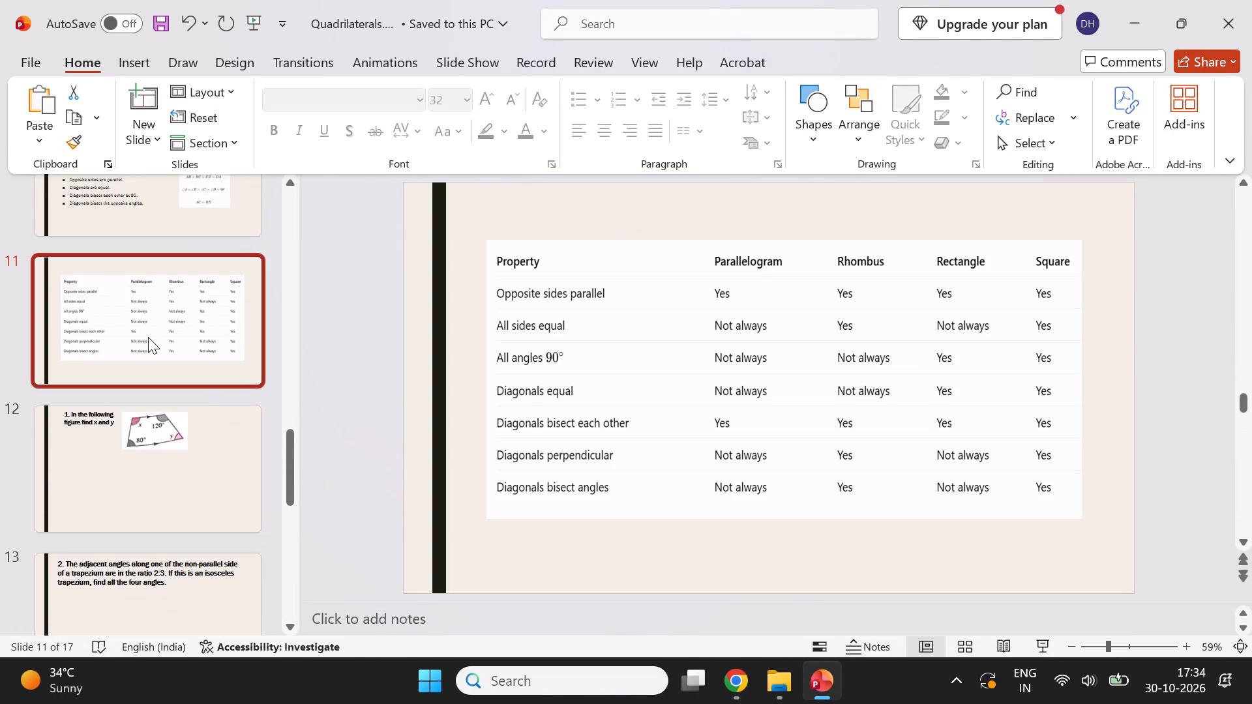
Duplicate slide 11, the quadrilateral property comparison table, placing the copy directly after it.
key(ctrl+c)
key(ctrl+v)
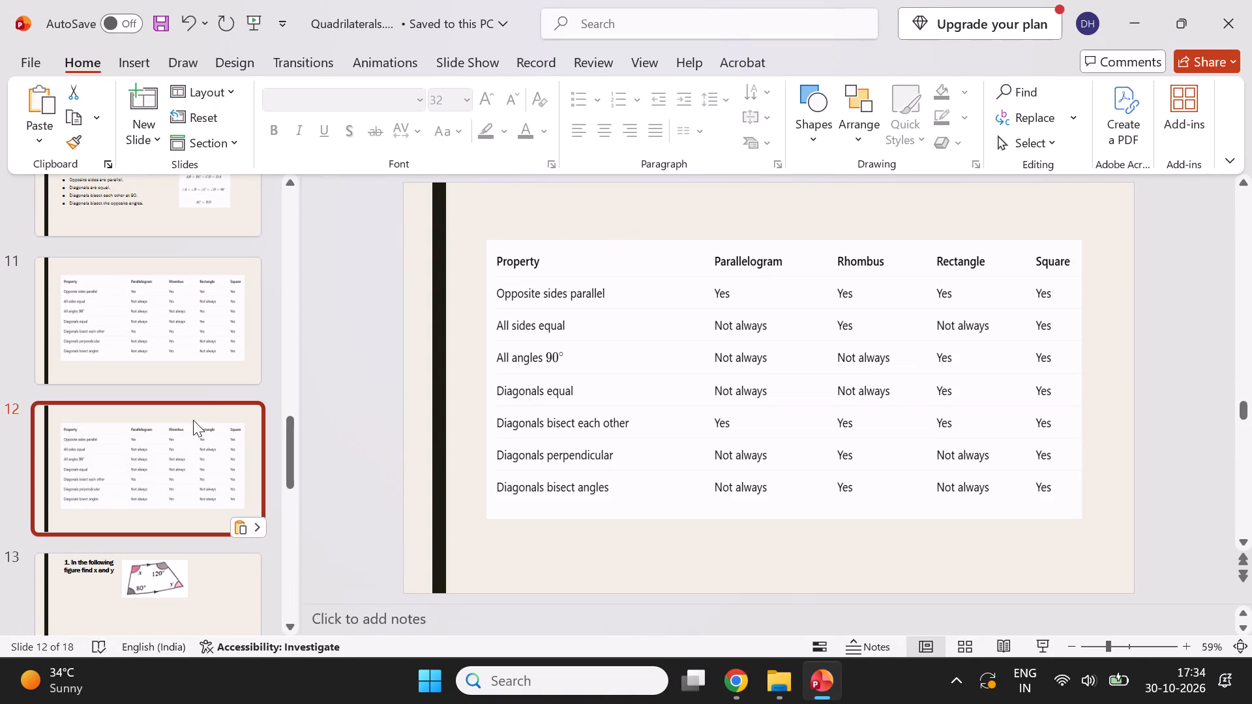